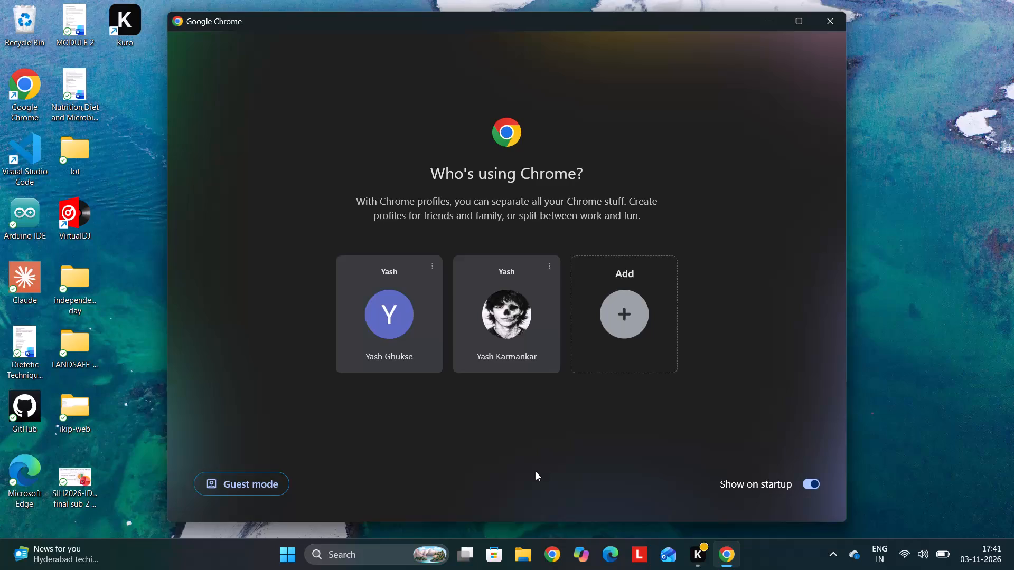
Open Chrome with the Y-avatar profile, search Google for canva, and open the Canva account login result.
left_click(389, 318)
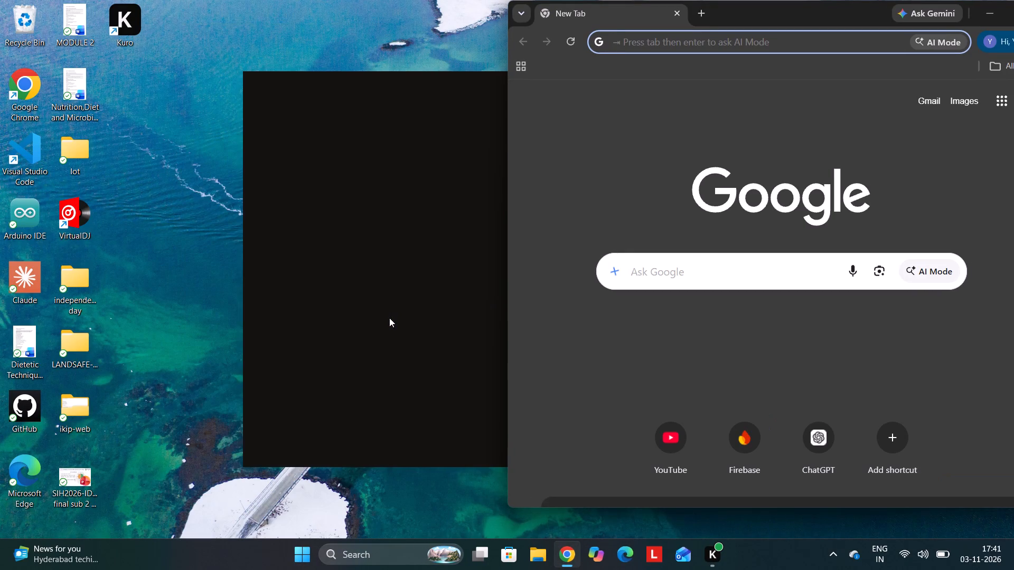
left_click(1013, 13)
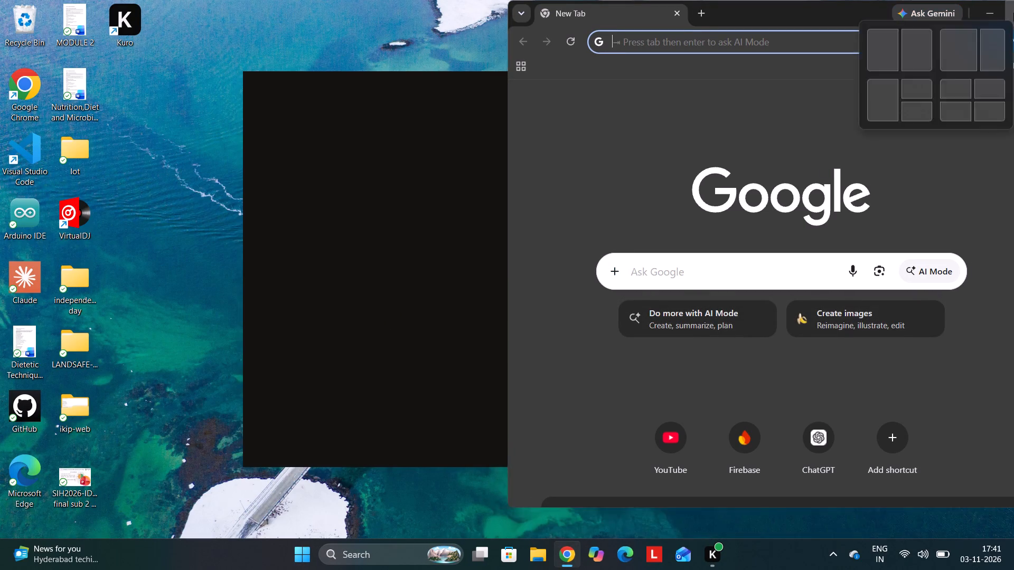
left_click(485, 270)
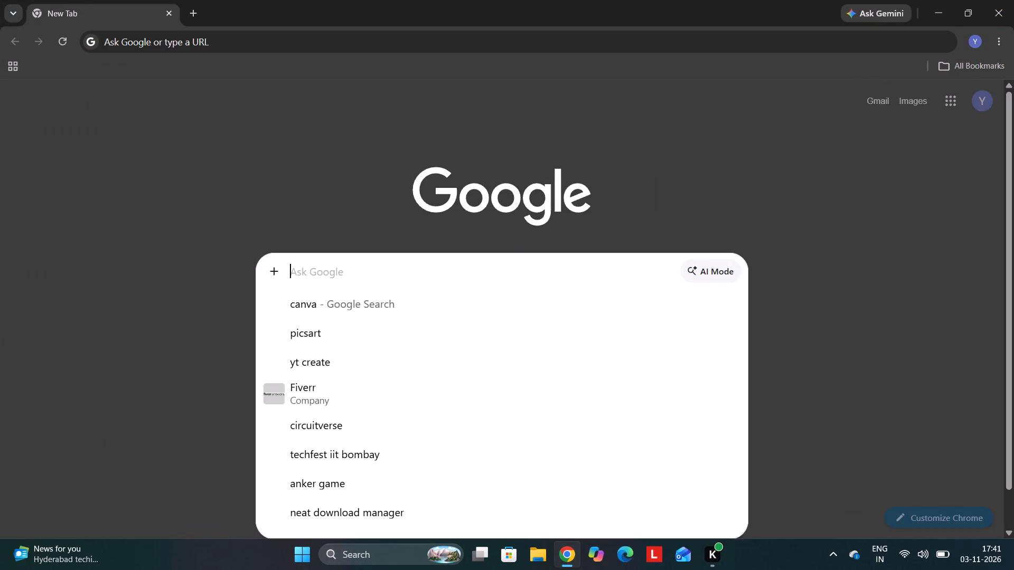
left_click(363, 312)
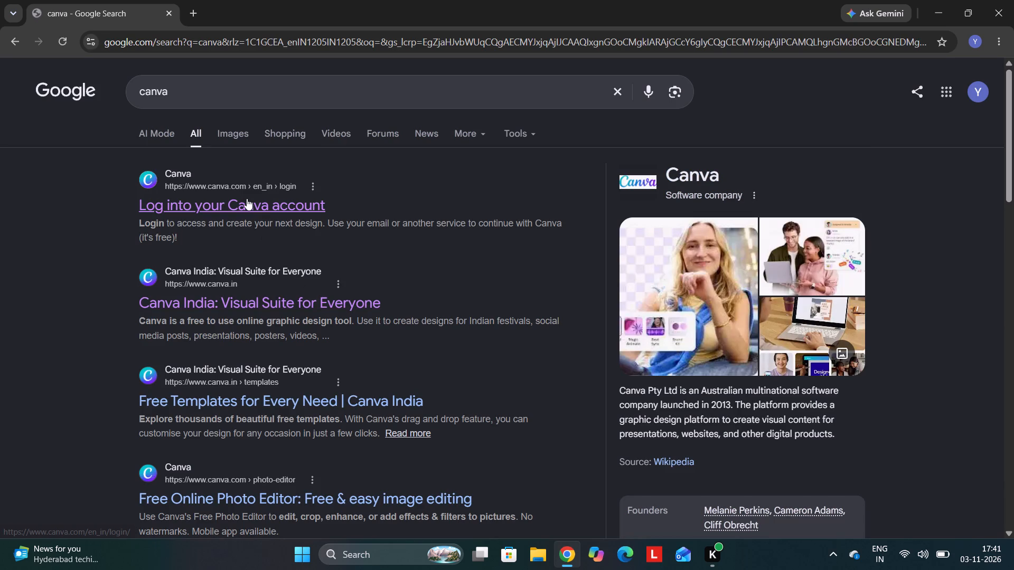
left_click(247, 198)
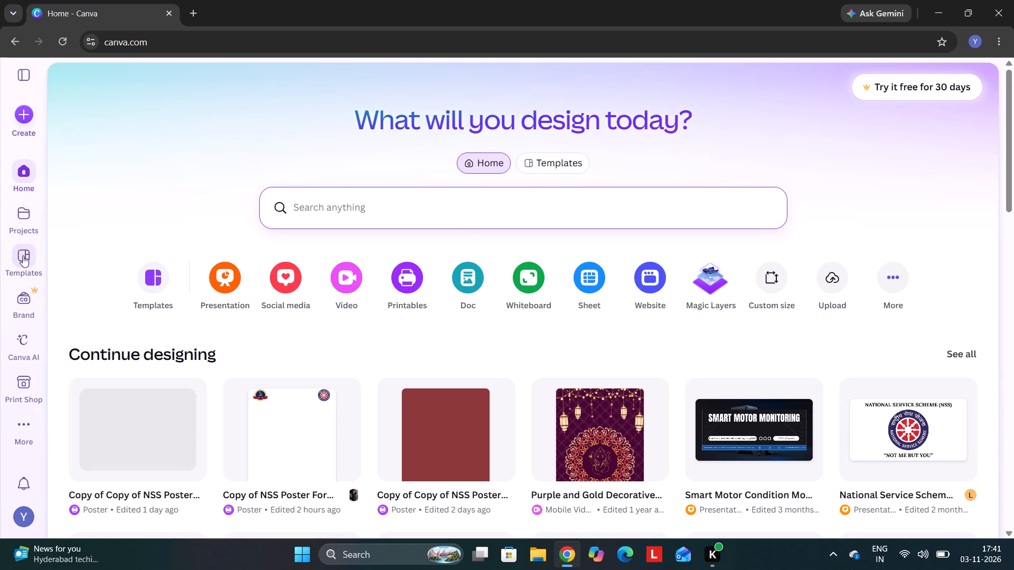
Open the first recent design, a Copy of Copy of NSS Poster Format, at its Page 1 Dhanteras poster.
left_click(142, 434)
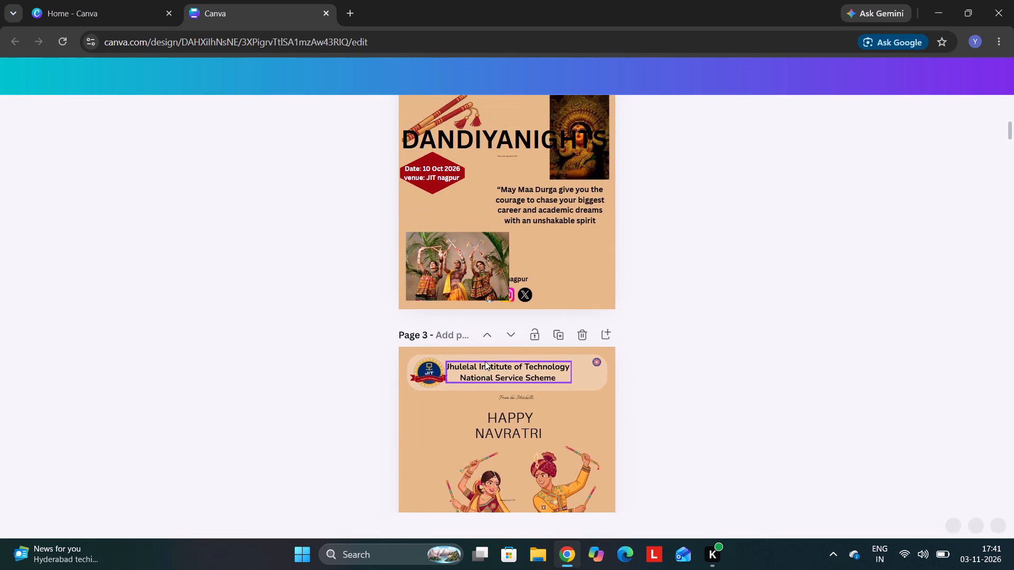
scroll(577, 277, "up", 6)
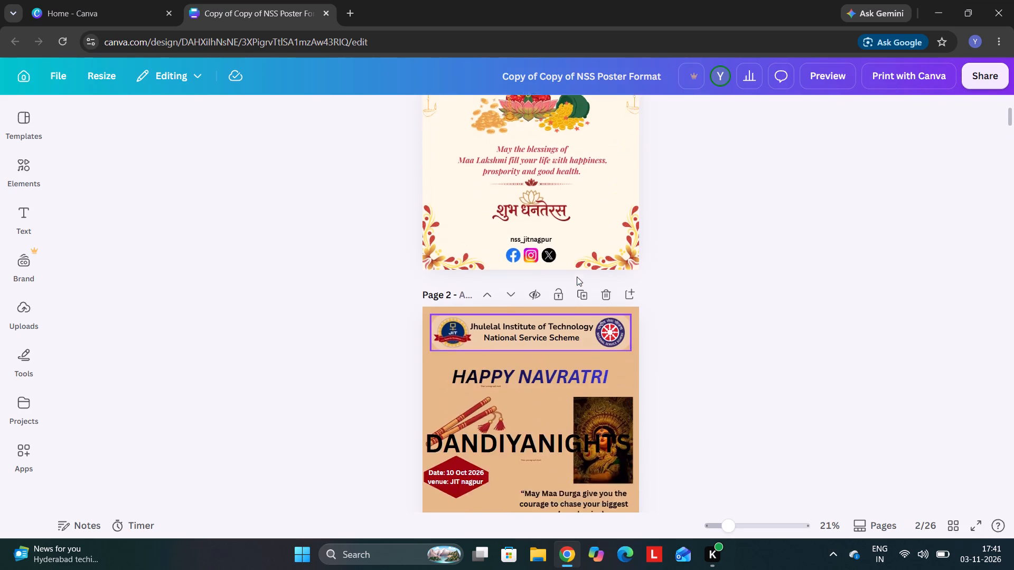
scroll(577, 277, "up", 3)
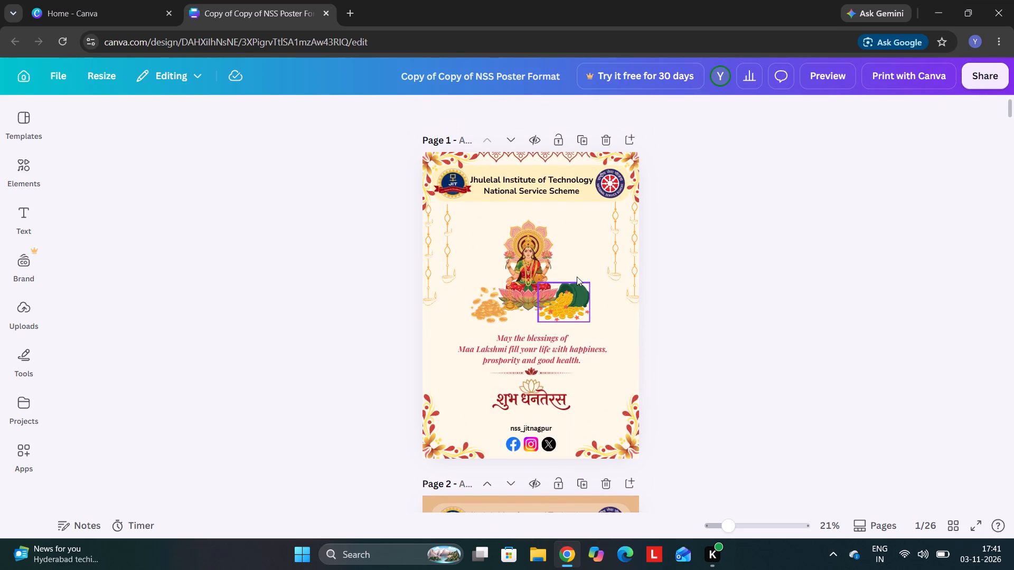
scroll(577, 277, "up", 1)
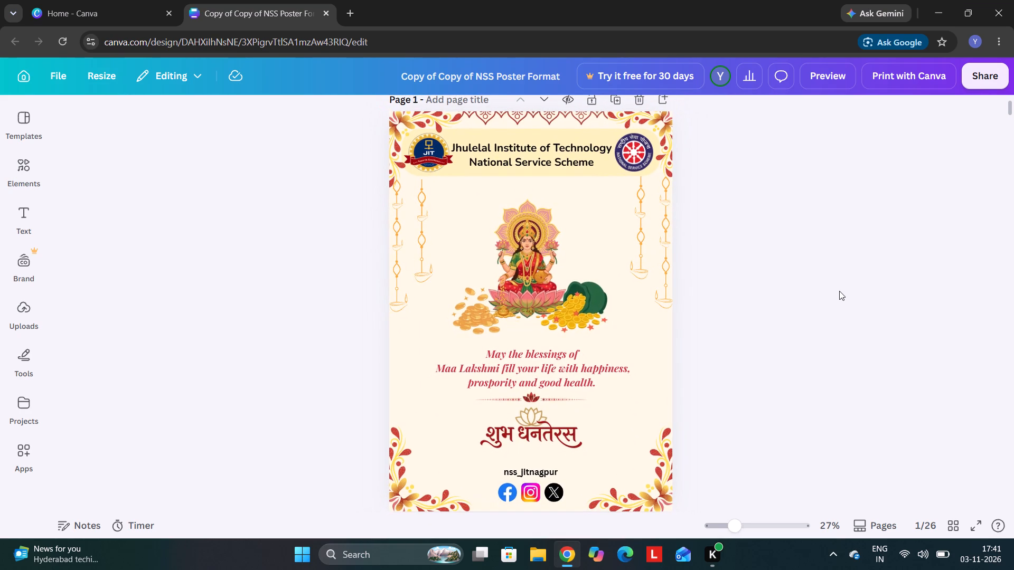
Move the "May the blessings of Maa Lakshmi" text and the lotus divider beneath it slightly up, closer to the Lakshmi illustration.
left_click_drag(525, 375, 524, 362)
left_click_drag(566, 397, 563, 382)
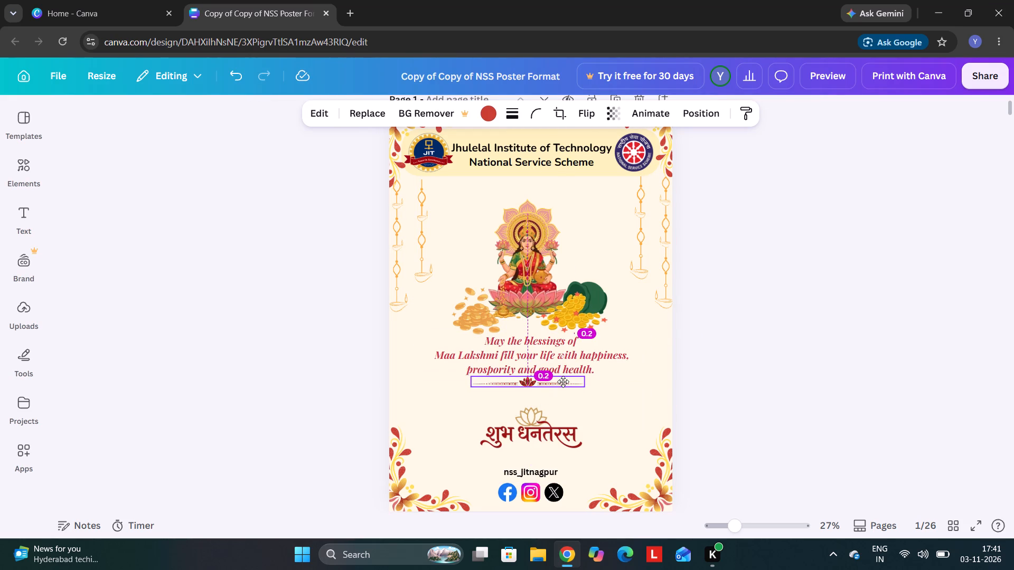
left_click_drag(563, 382, 563, 381)
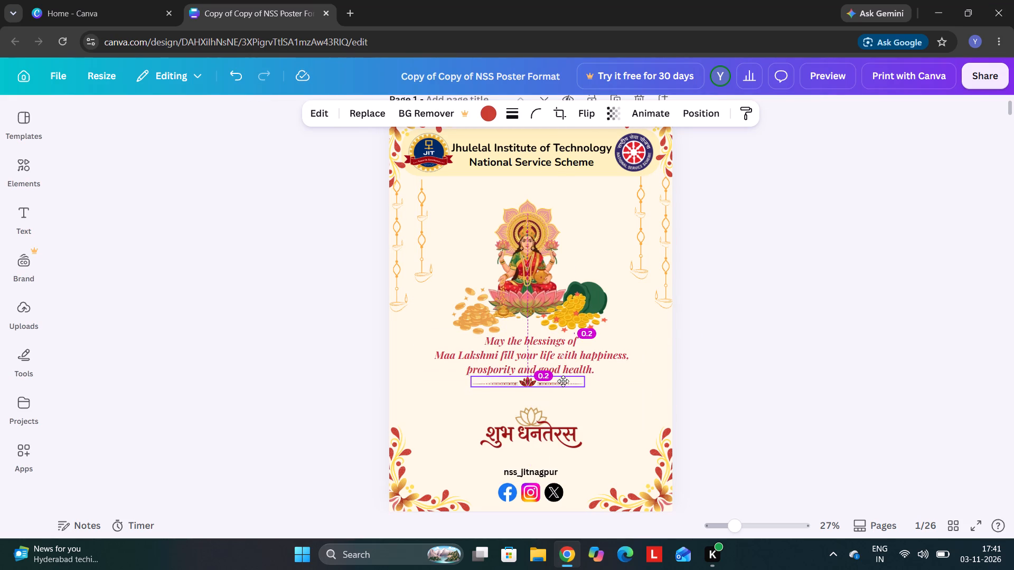
left_click_drag(563, 381, 563, 383)
left_click(564, 383)
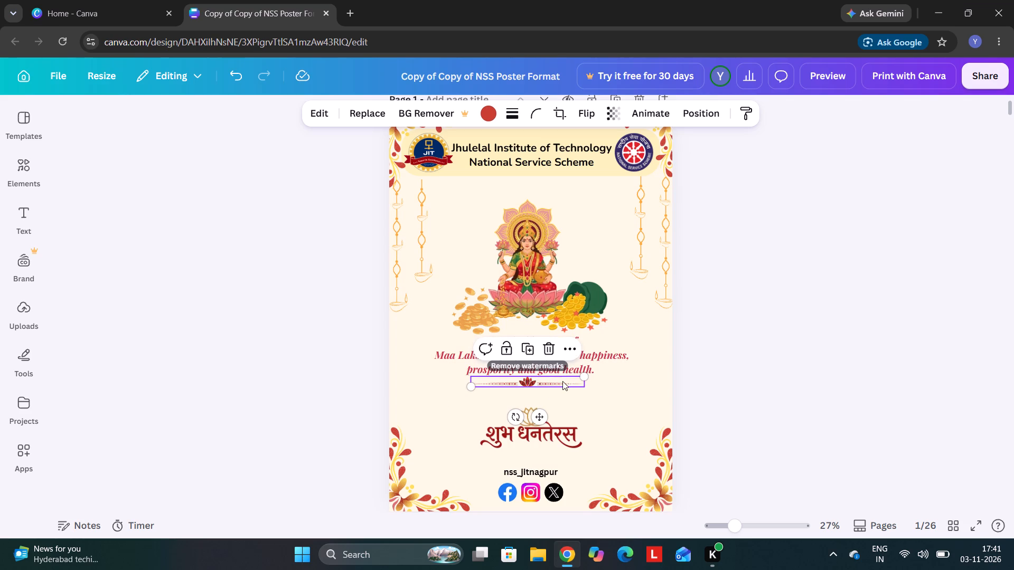
left_click(604, 396)
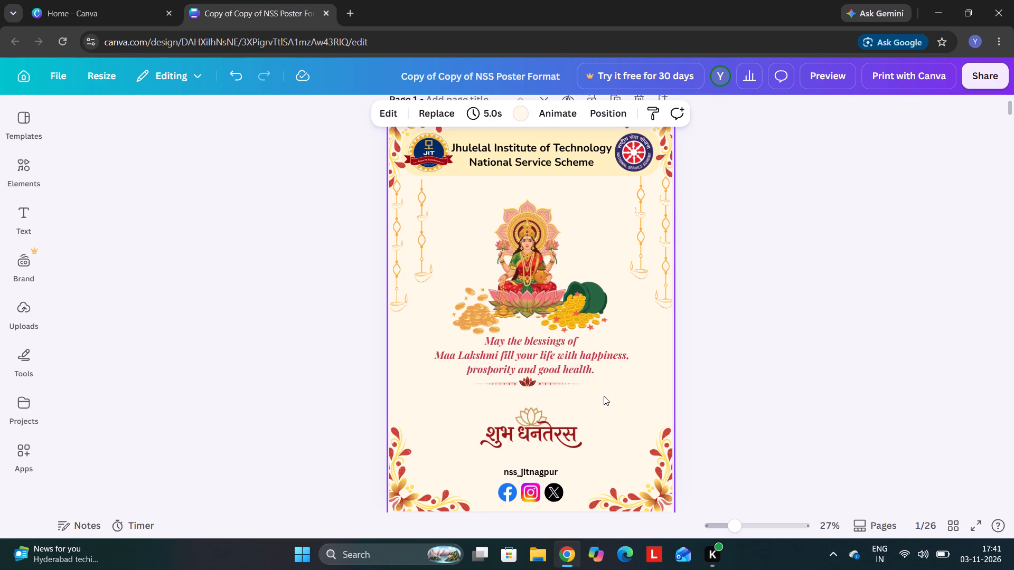
Move the शुभ धनतेरस lettering up to sit just beneath the lotus divider.
left_click_drag(534, 428, 533, 411)
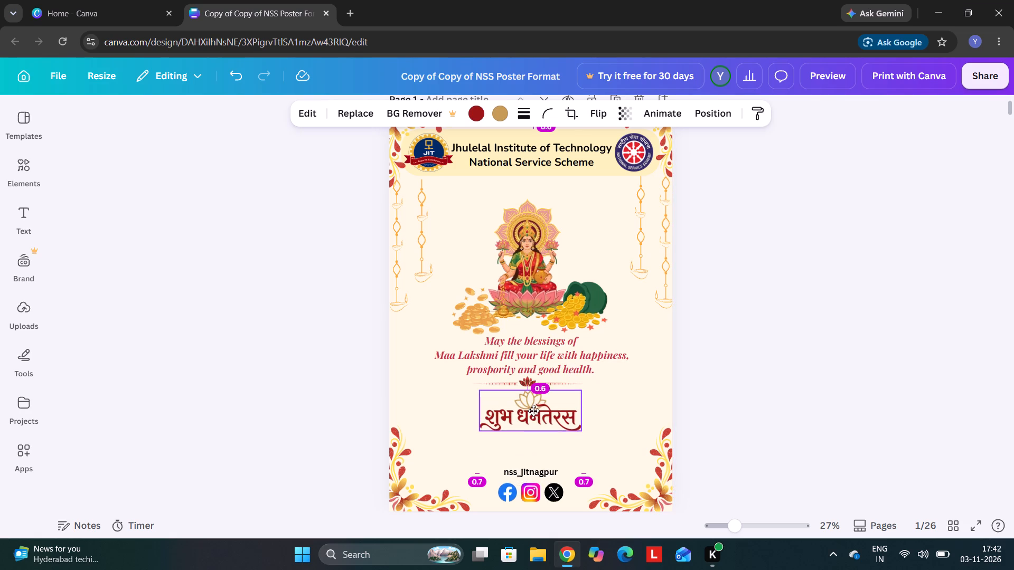
left_click_drag(533, 411, 532, 410)
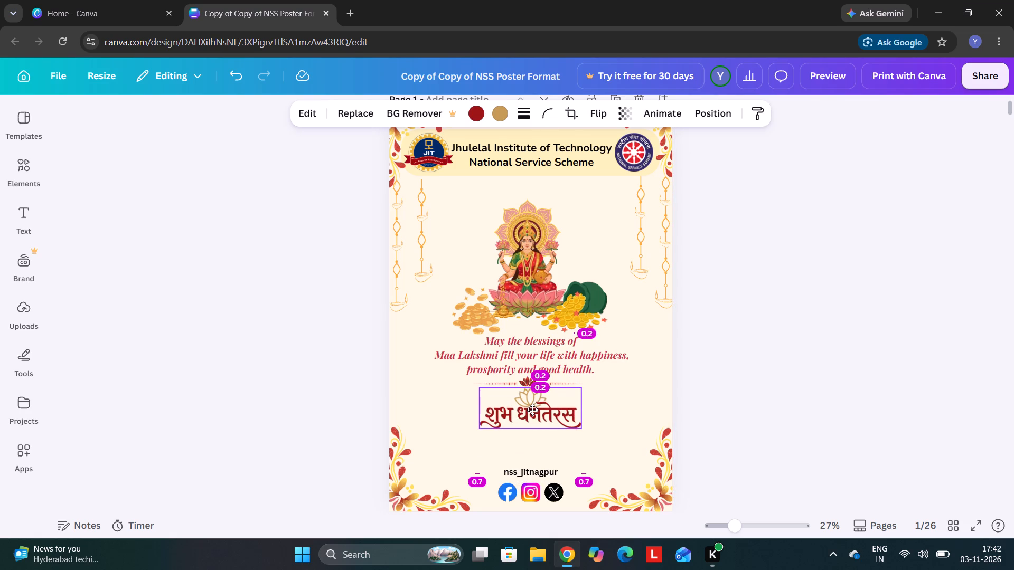
left_click_drag(532, 410, 532, 410)
left_click(614, 402)
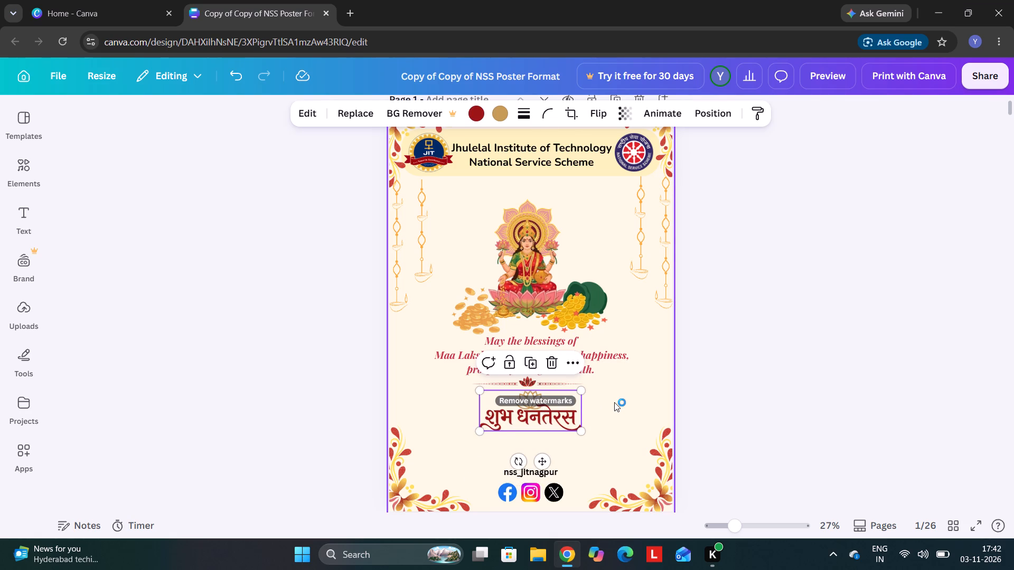
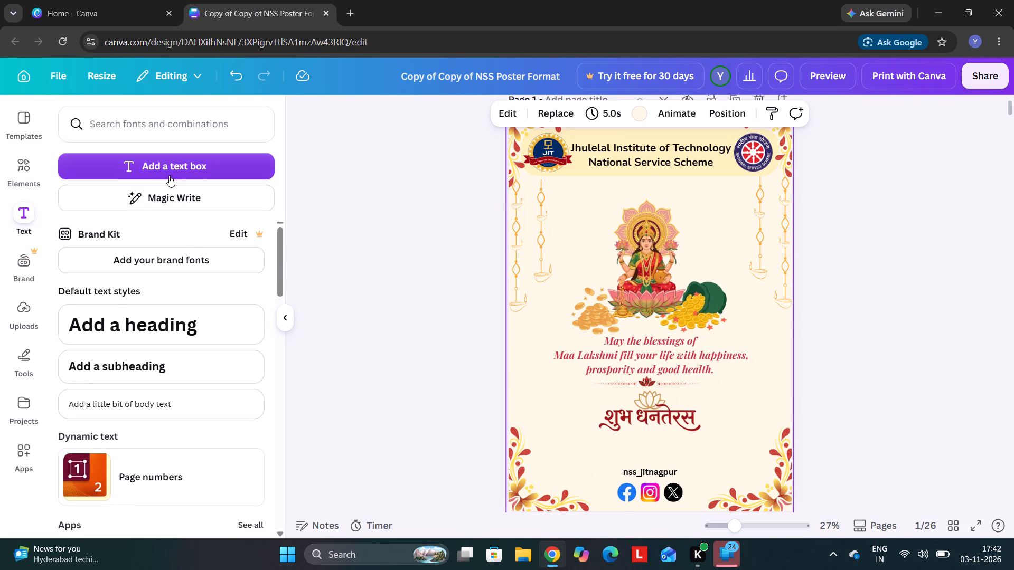
left_click(173, 172)
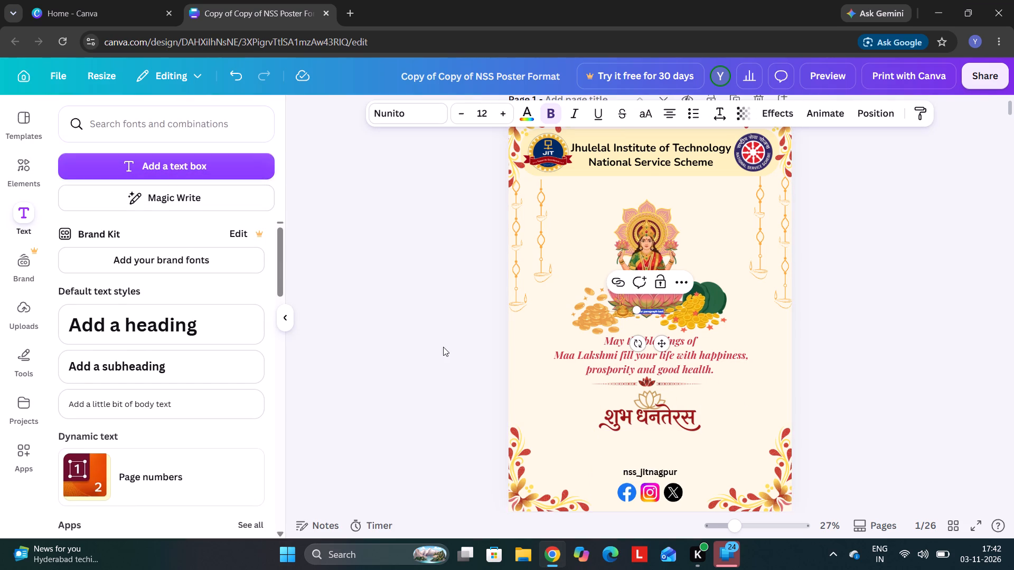
left_click_drag(636, 308, 569, 330)
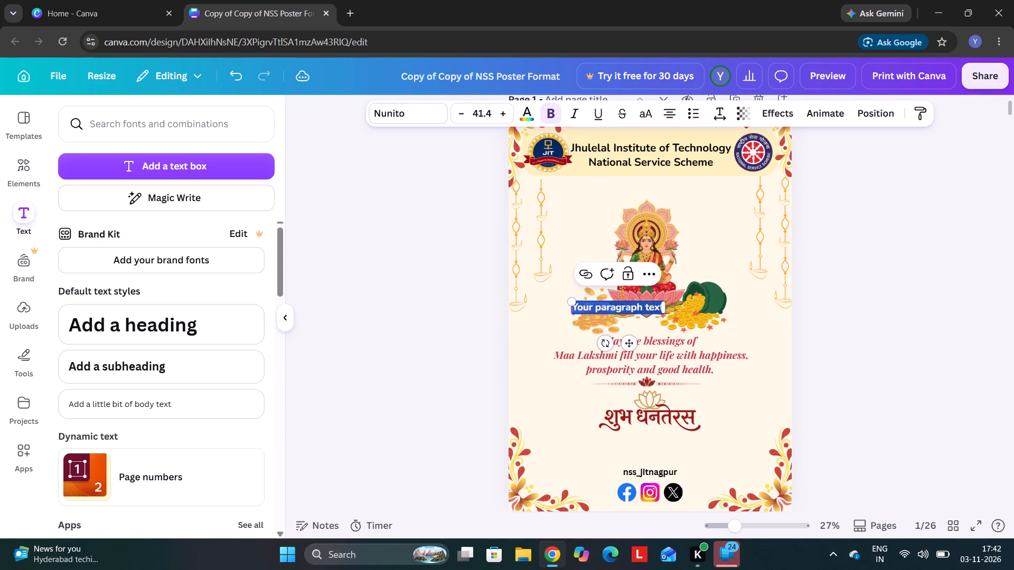
left_click_drag(627, 346, 650, 444)
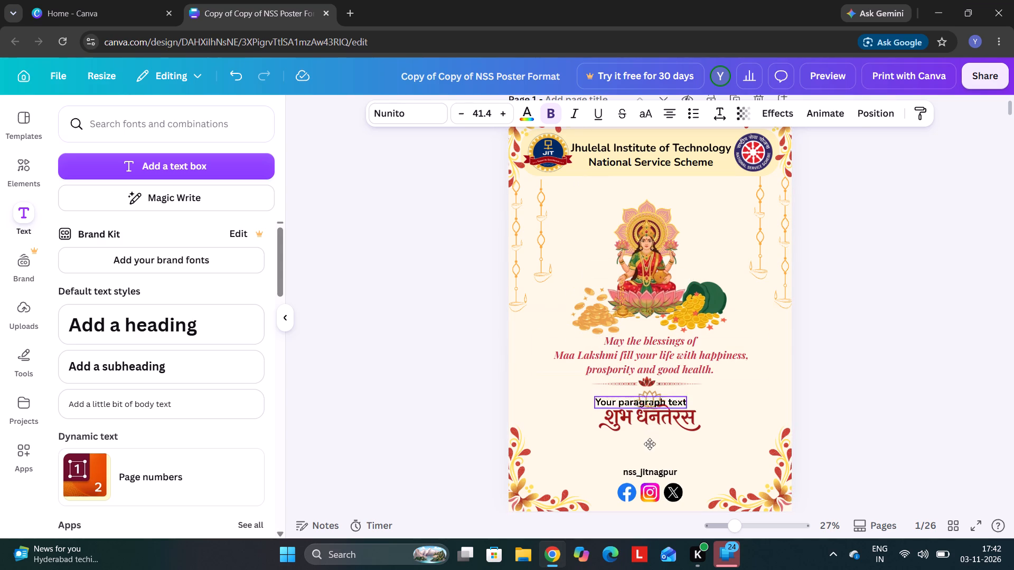
left_click_drag(650, 444, 660, 484)
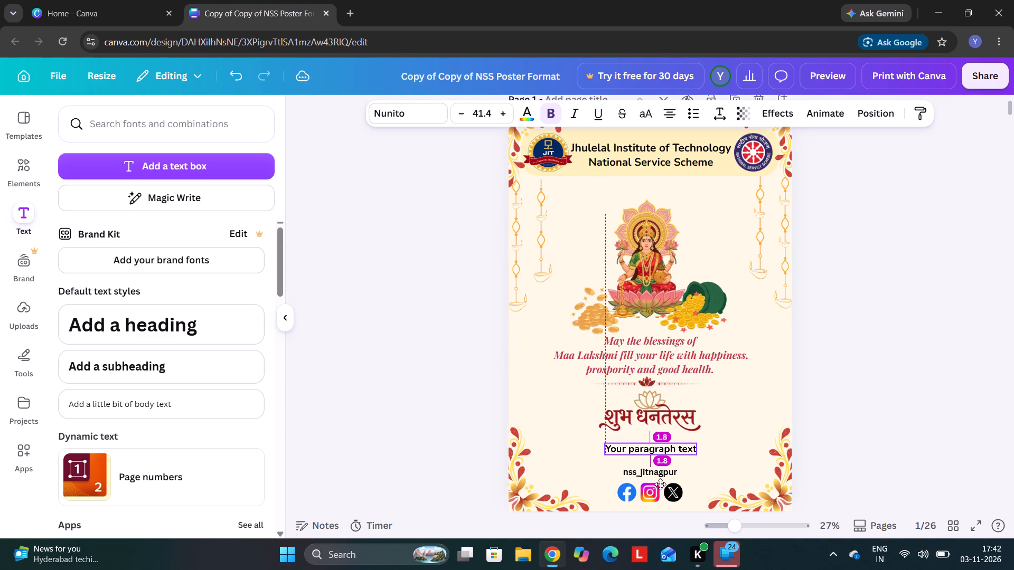
left_click_drag(660, 484, 659, 481)
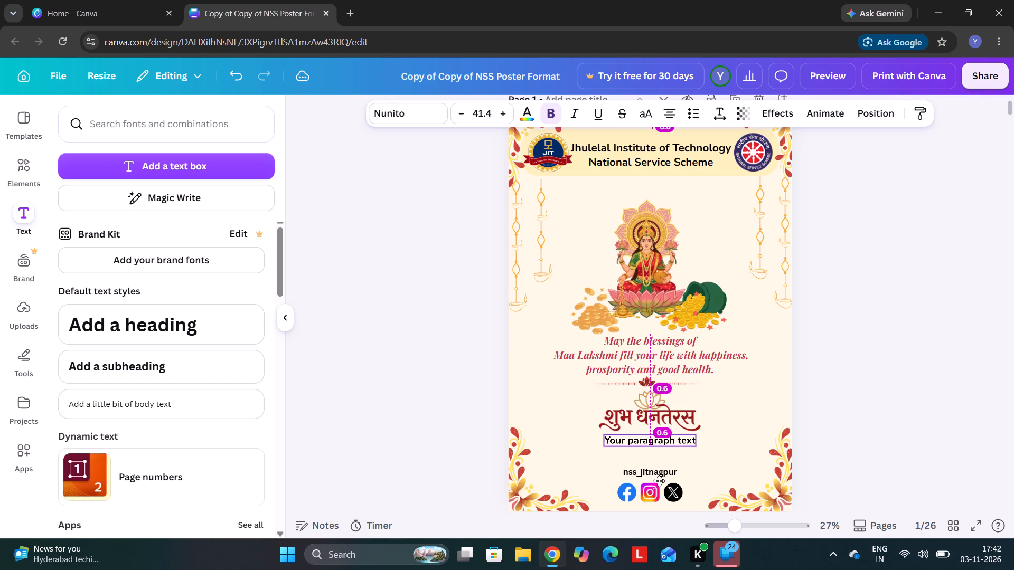
left_click_drag(659, 481, 660, 482)
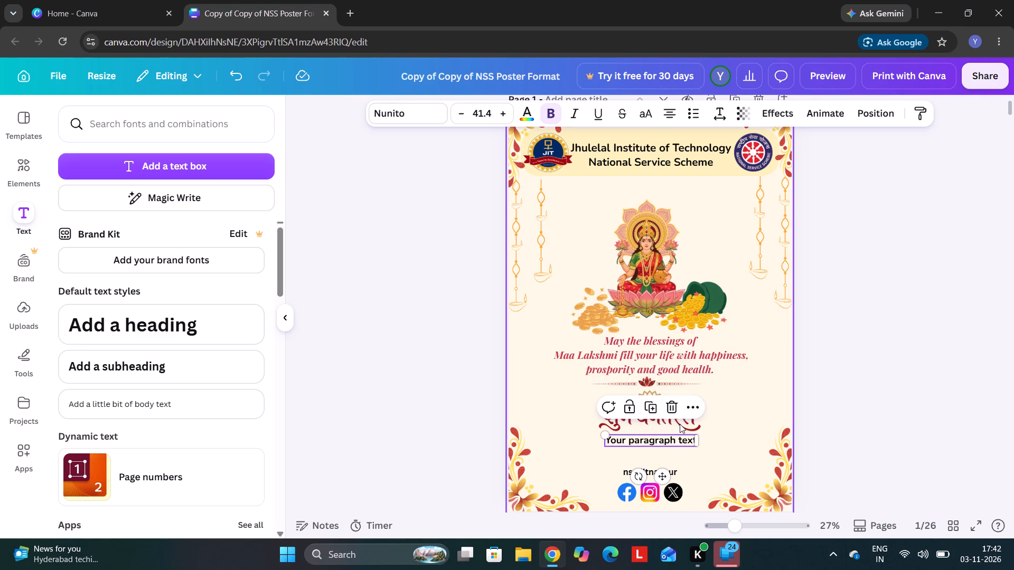
Replace the placeholder text in the new text box with "6 November 2026".
left_click(688, 439)
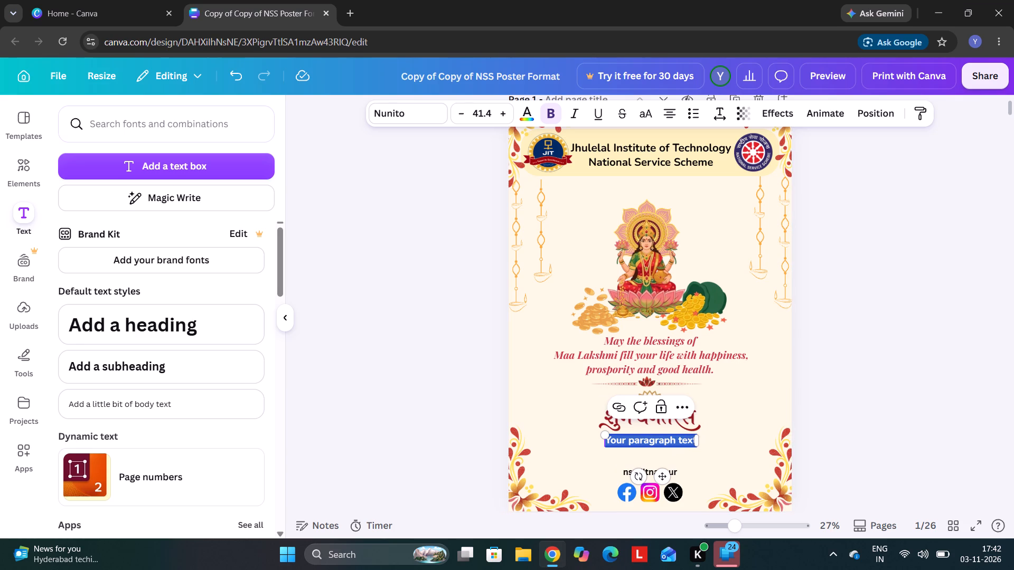
key("BackSpace")
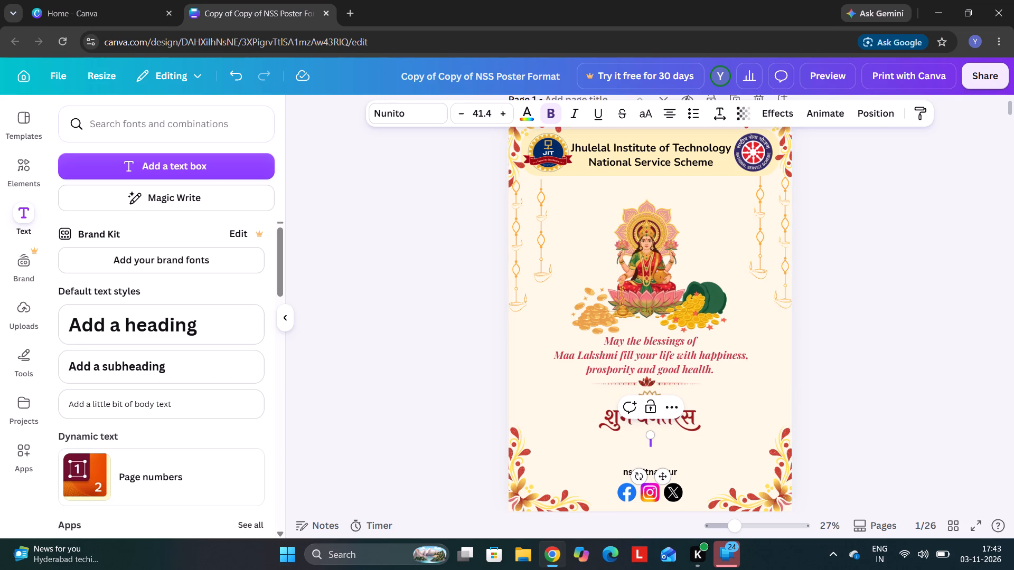
key("6")
key("space")
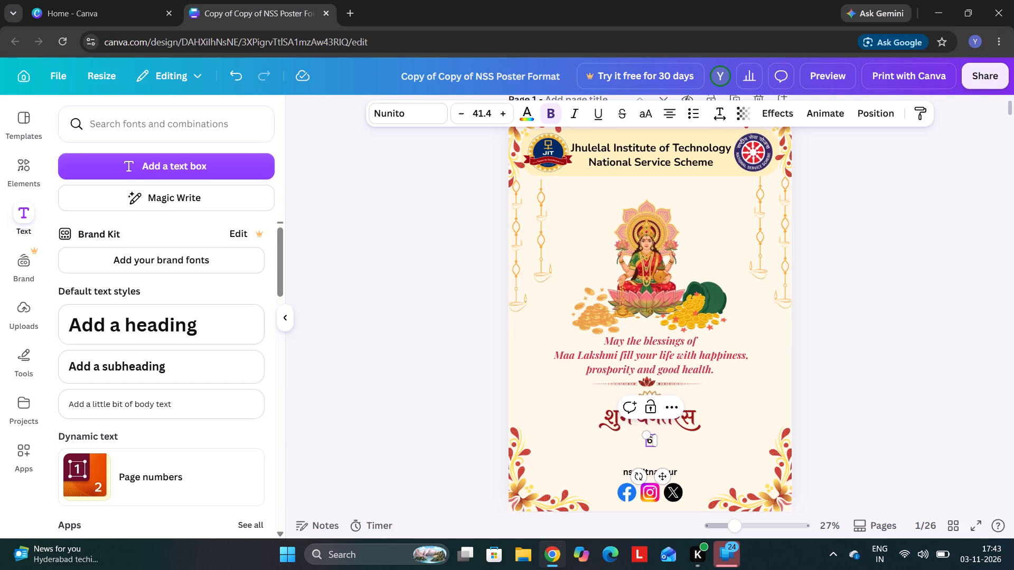
key("shift+n")
key("o")
type("vember")
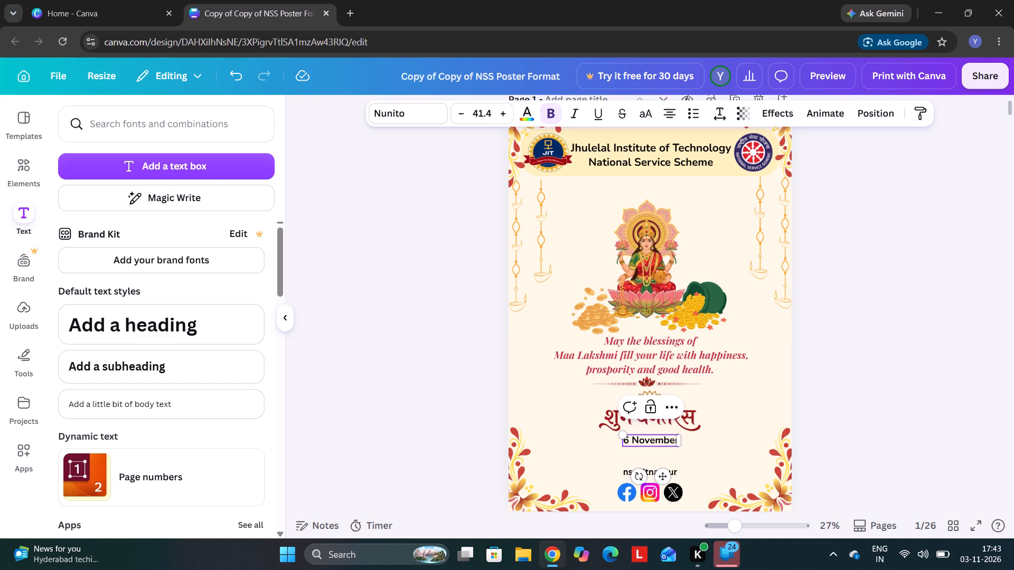
key("space")
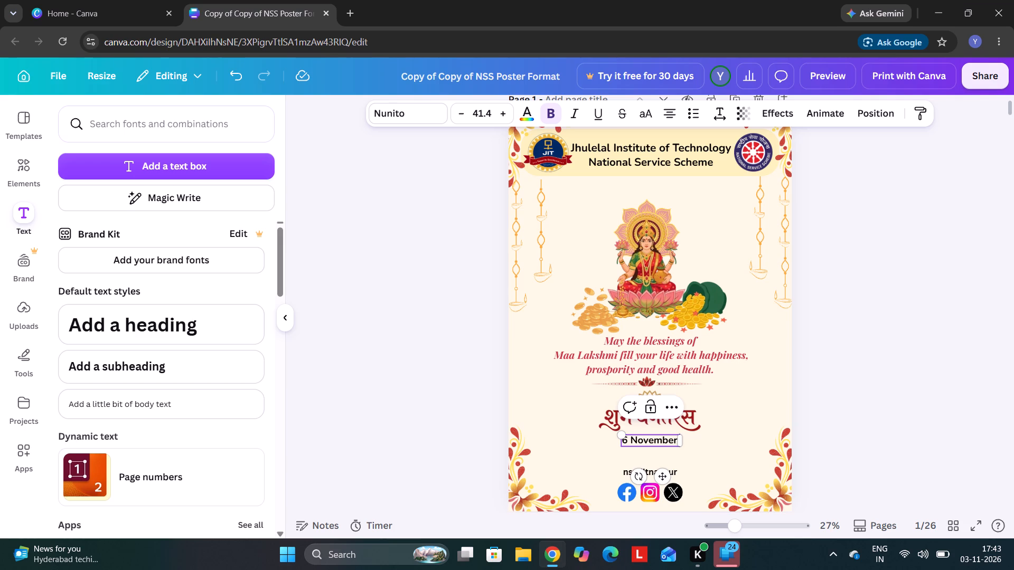
type("2026")
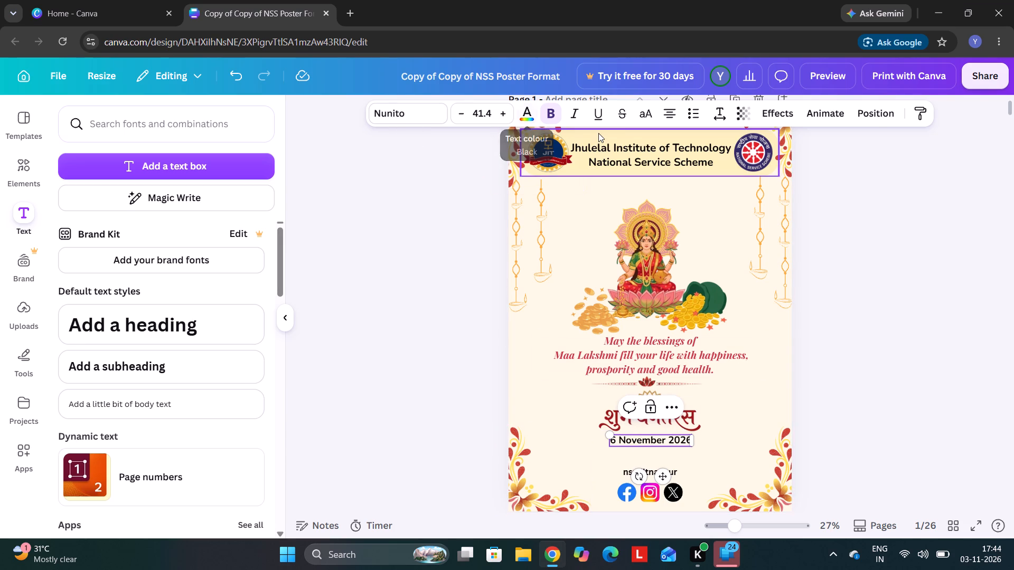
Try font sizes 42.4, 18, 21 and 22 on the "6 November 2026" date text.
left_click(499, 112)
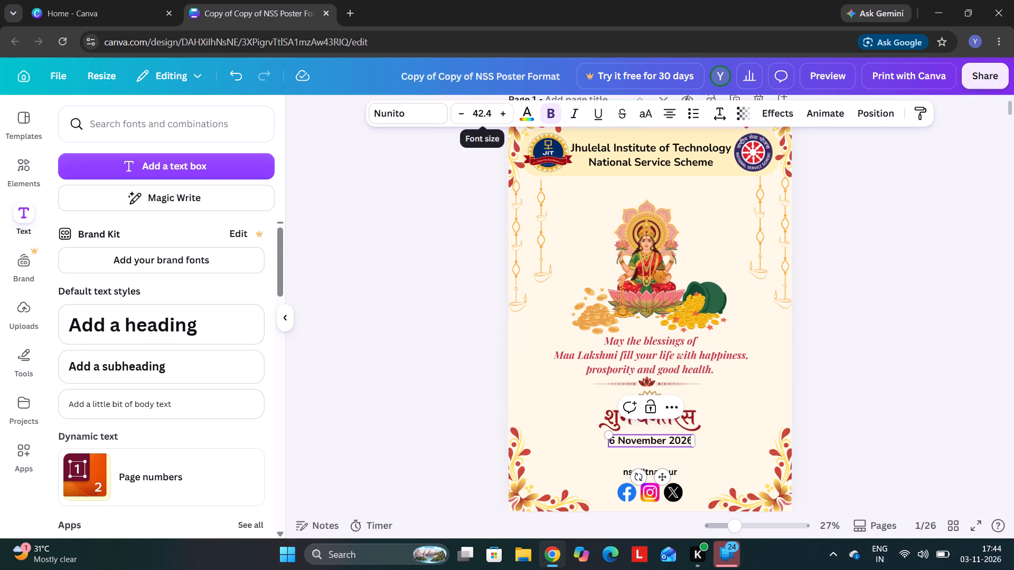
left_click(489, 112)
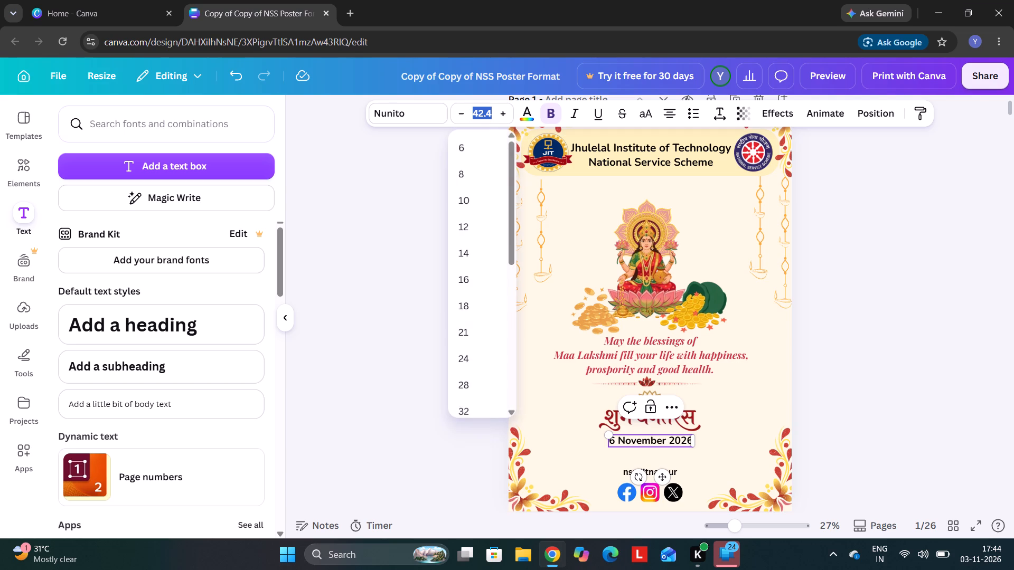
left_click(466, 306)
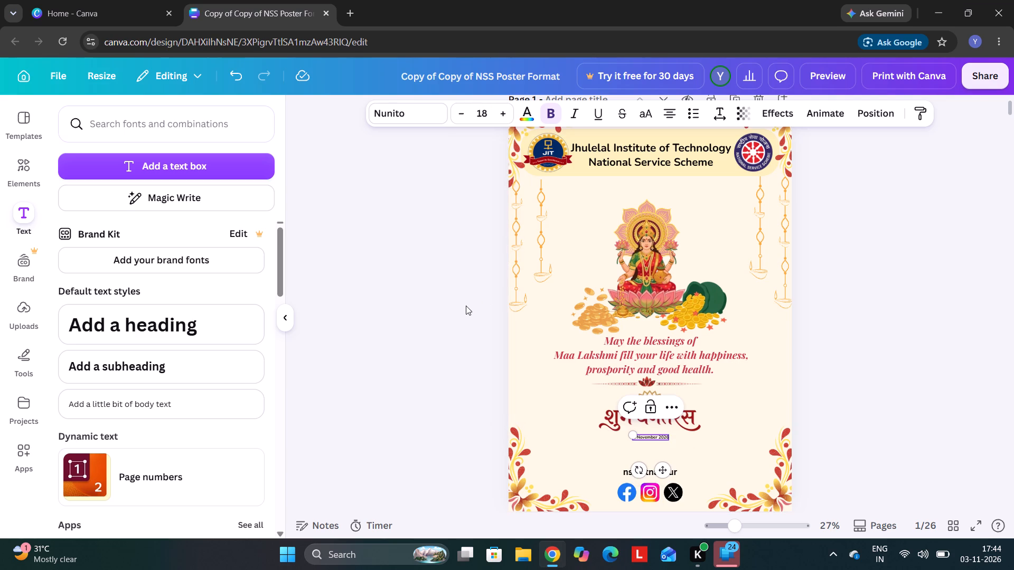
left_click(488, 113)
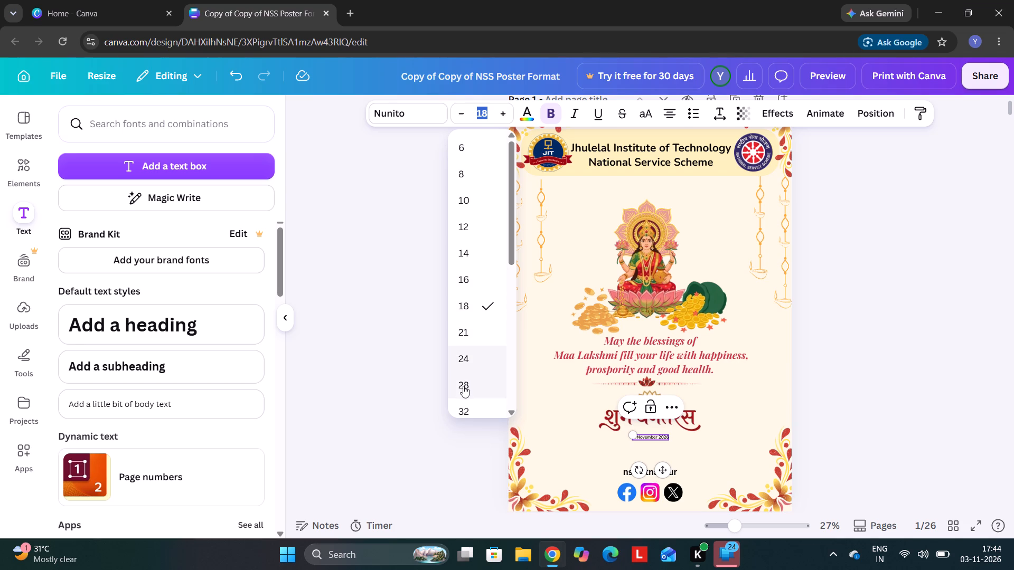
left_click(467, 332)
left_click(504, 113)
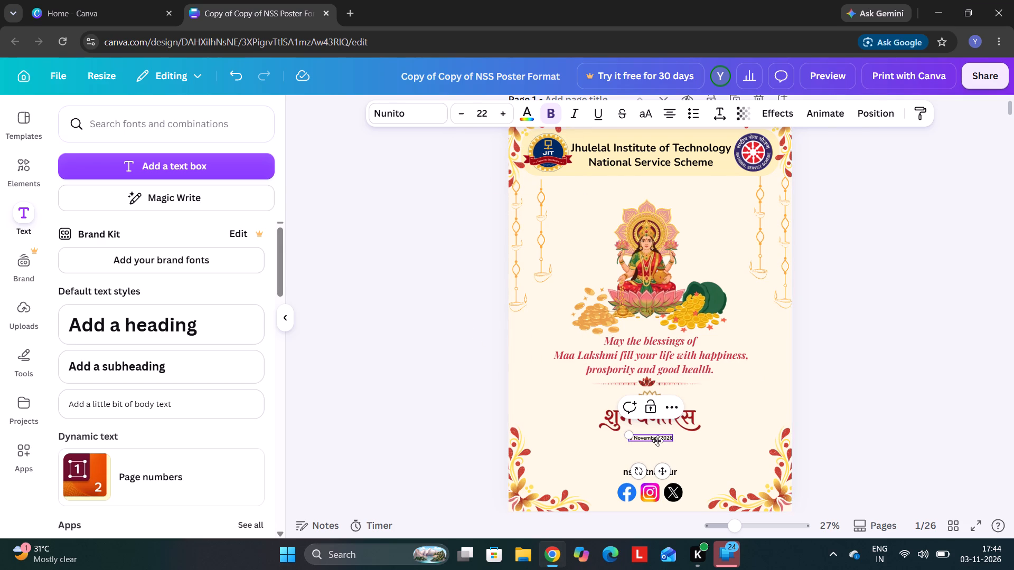
Enlarge the date text to about font size 47.8 and centre it just beneath the शुभ धनतेरस lettering.
left_click_drag(626, 436, 573, 435)
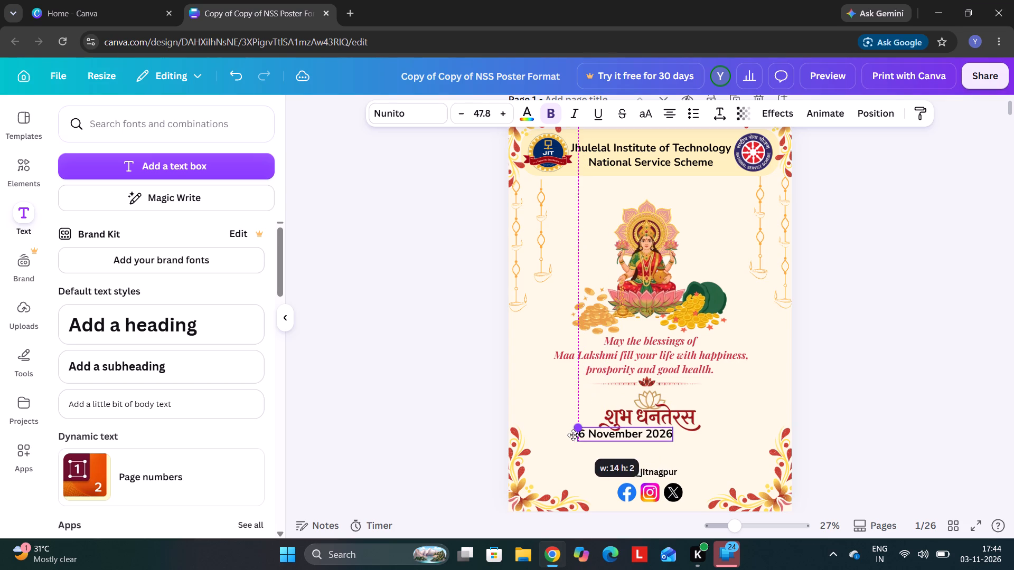
left_click_drag(573, 435, 575, 442)
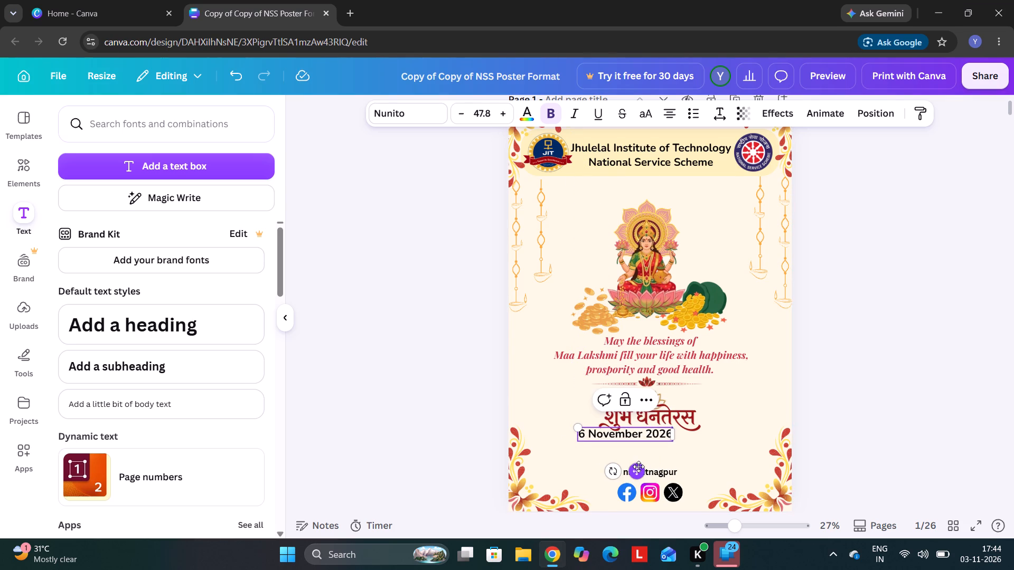
left_click_drag(639, 467, 662, 474)
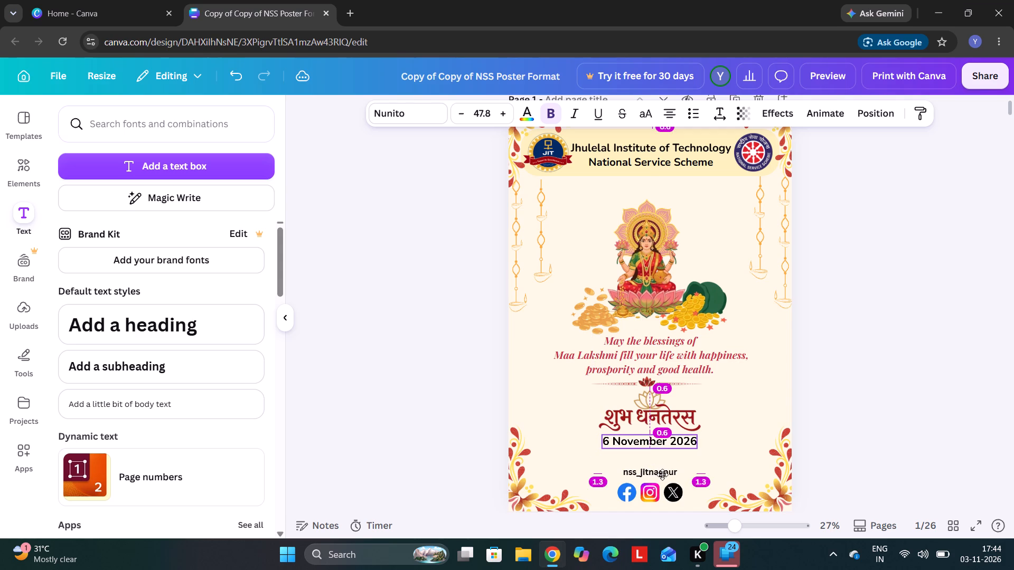
left_click_drag(662, 474, 667, 476)
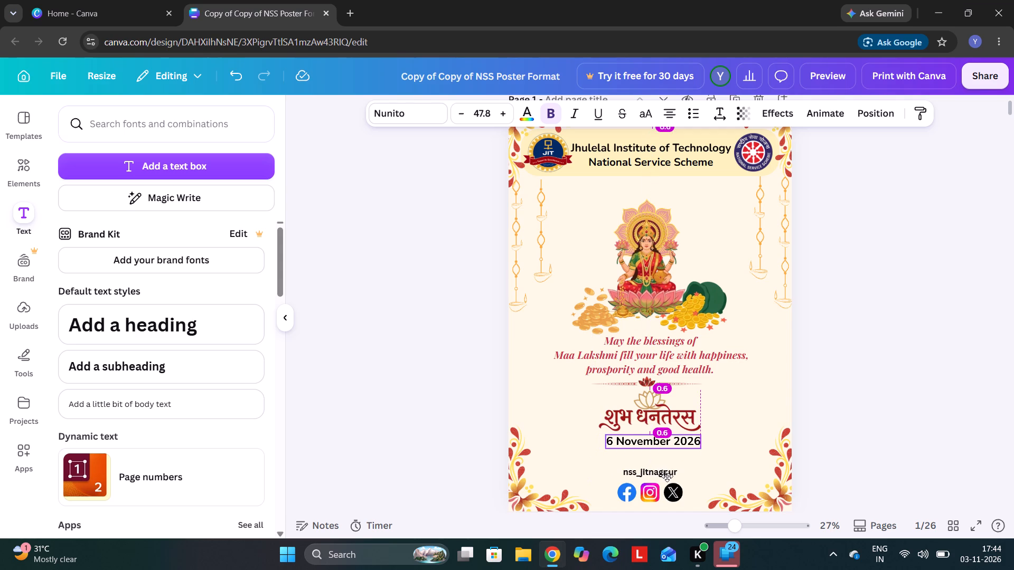
left_click_drag(667, 476, 665, 476)
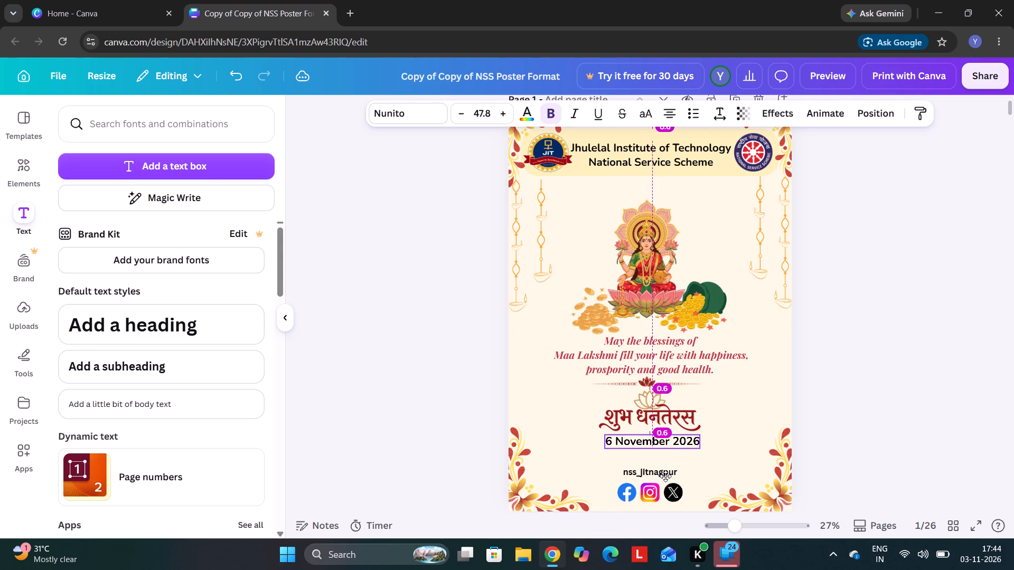
left_click_drag(665, 476, 665, 477)
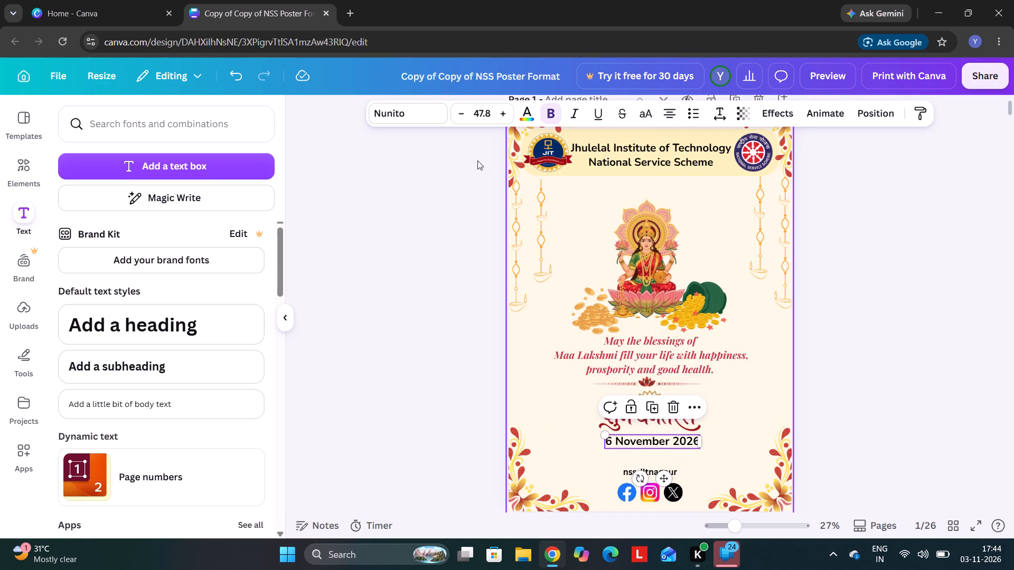
Search the fonts for "mont" and set the date text's font to Montserrat.
left_click(409, 114)
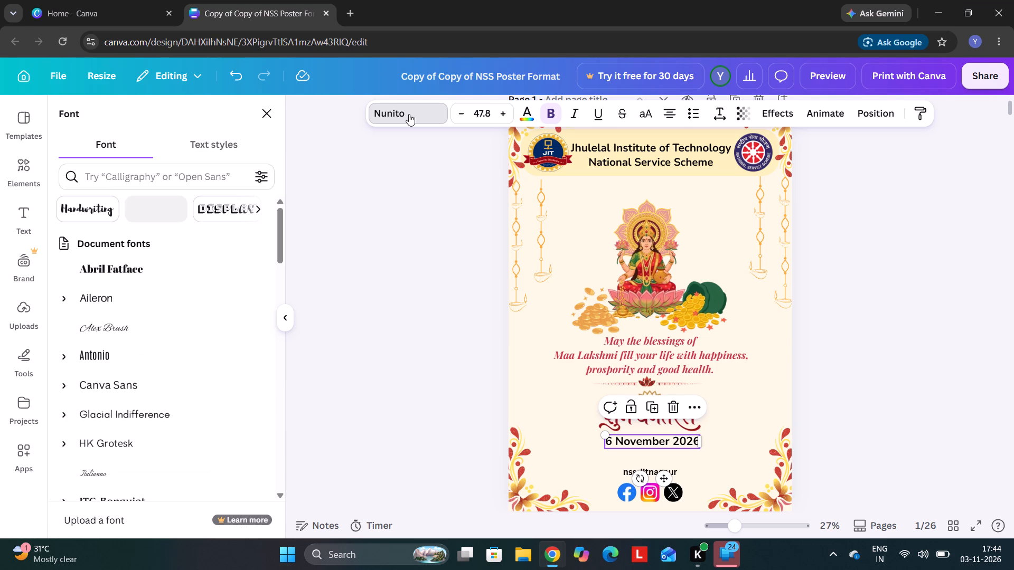
left_click(146, 175)
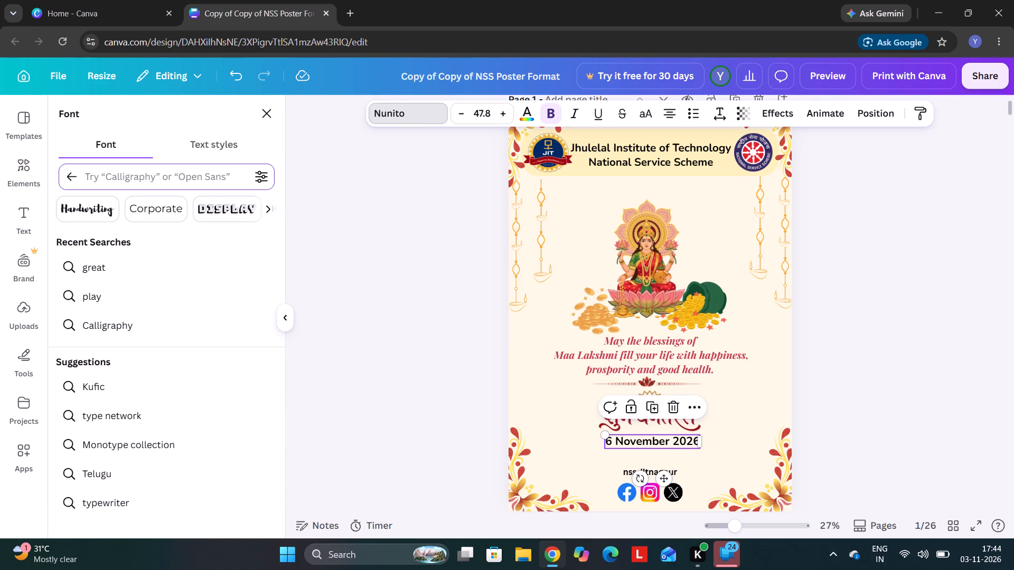
type("monstra")
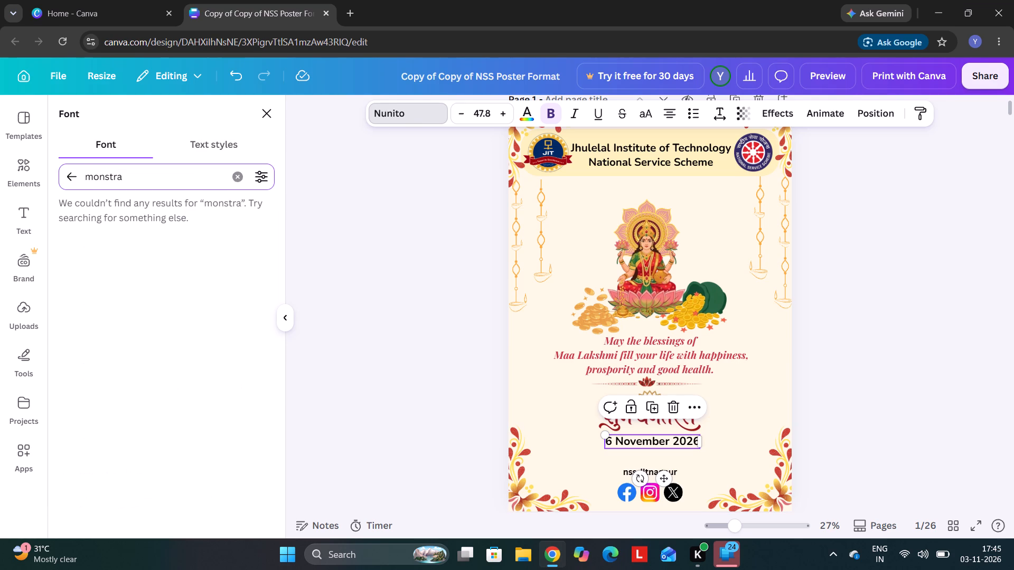
key("BackSpace")
key("BackSpace")
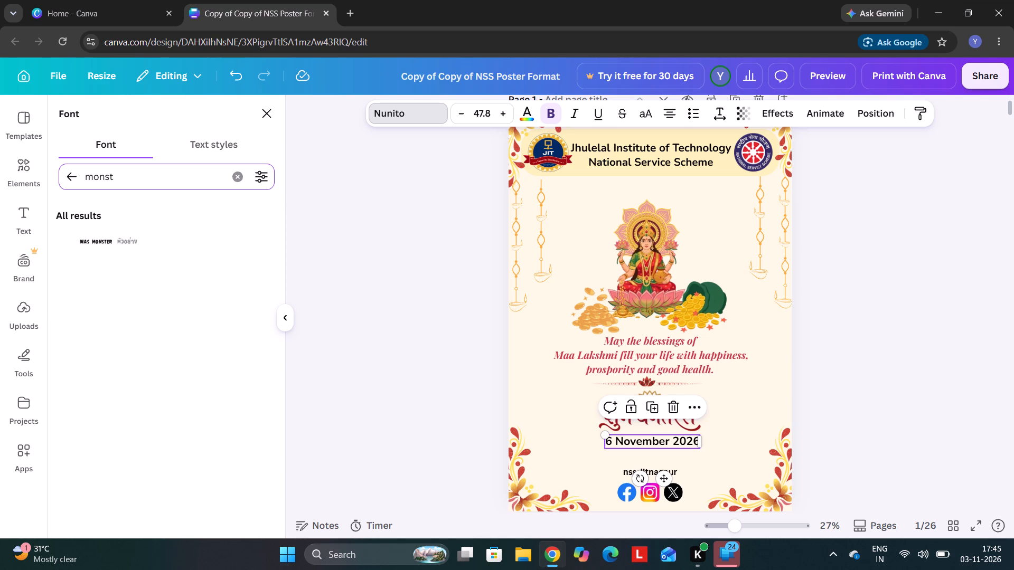
key("BackSpace")
key("t")
key("BackSpace")
key("BackSpace")
key("t")
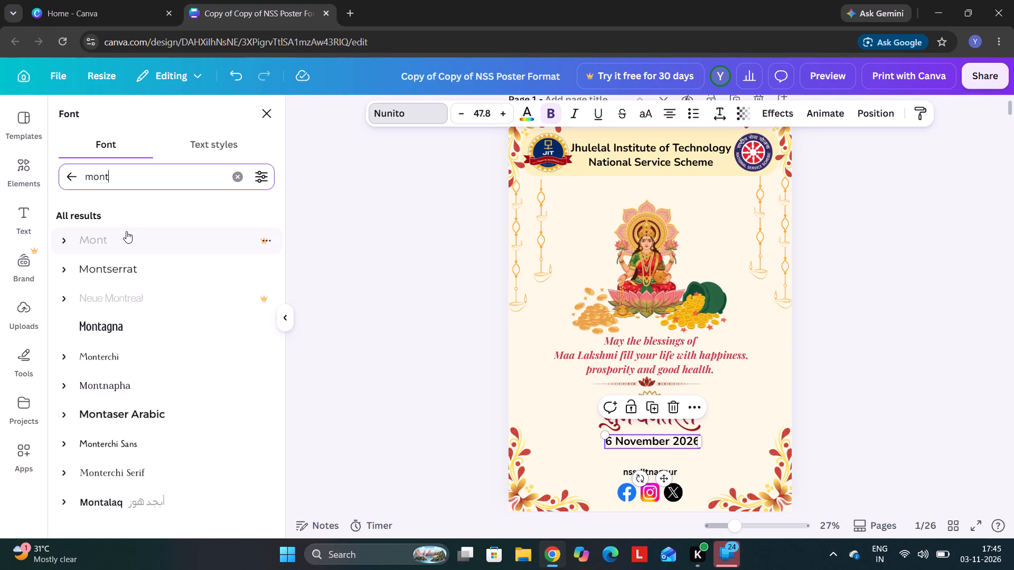
left_click(109, 270)
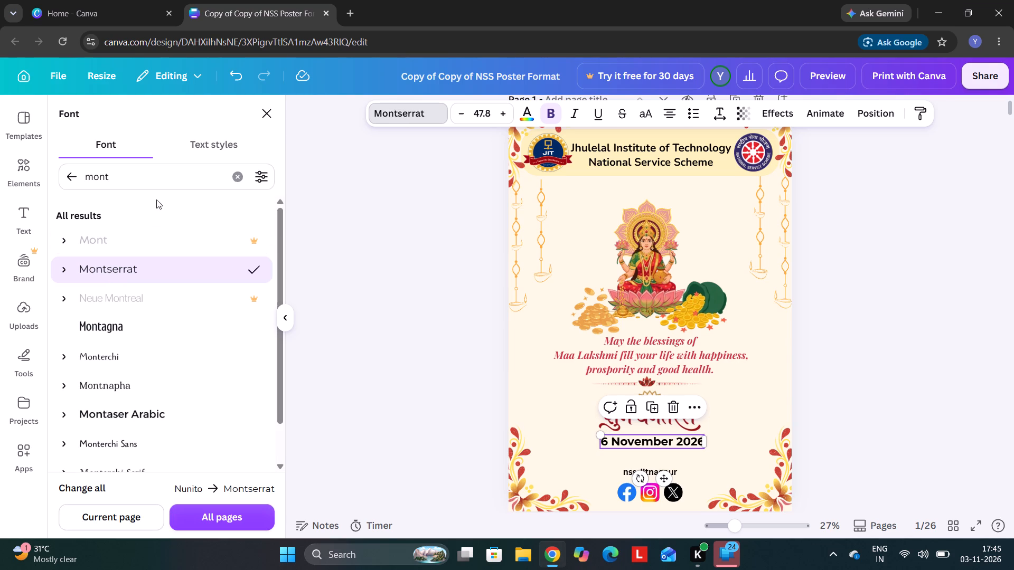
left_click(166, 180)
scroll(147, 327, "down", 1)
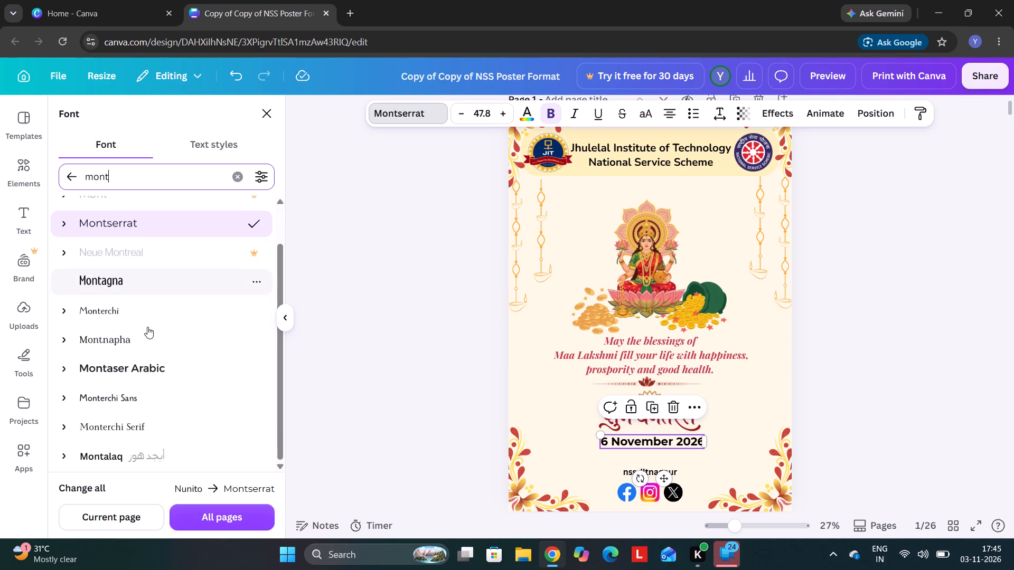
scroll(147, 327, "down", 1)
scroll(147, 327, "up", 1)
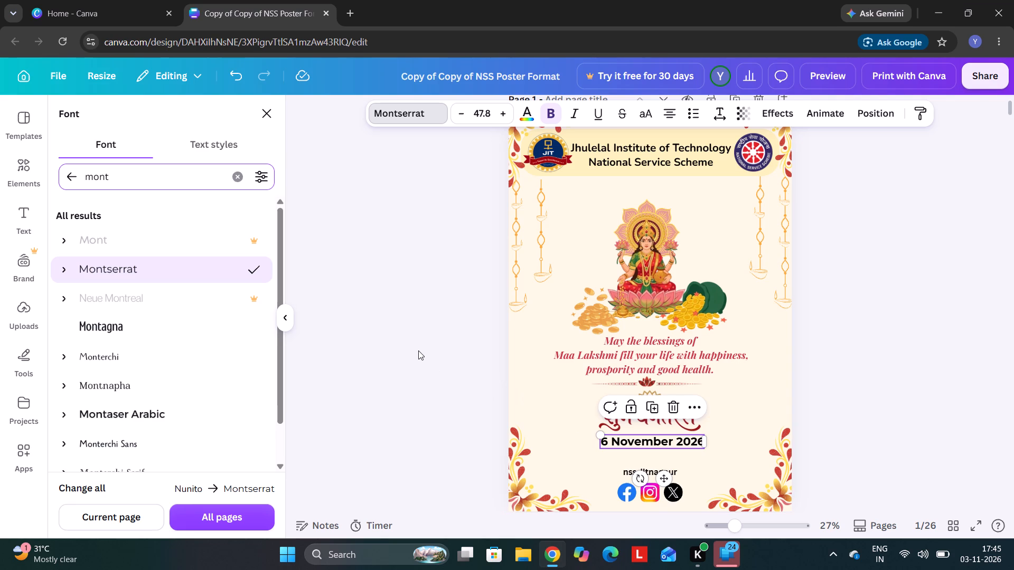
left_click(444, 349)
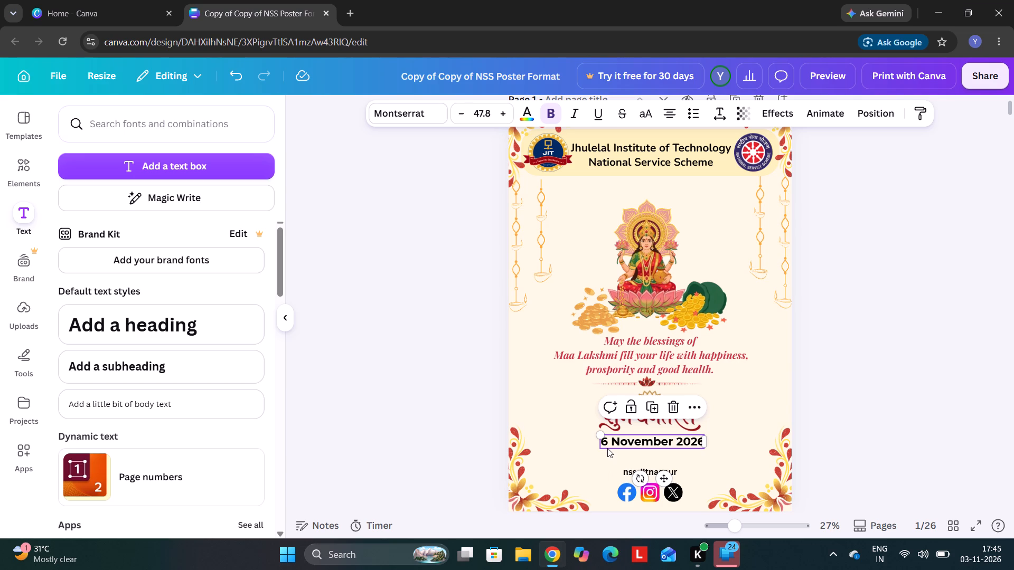
Set the "6 November 2026" date text's colour to Vividred #9d050f after trying Red #be1e2d.
left_click(526, 114)
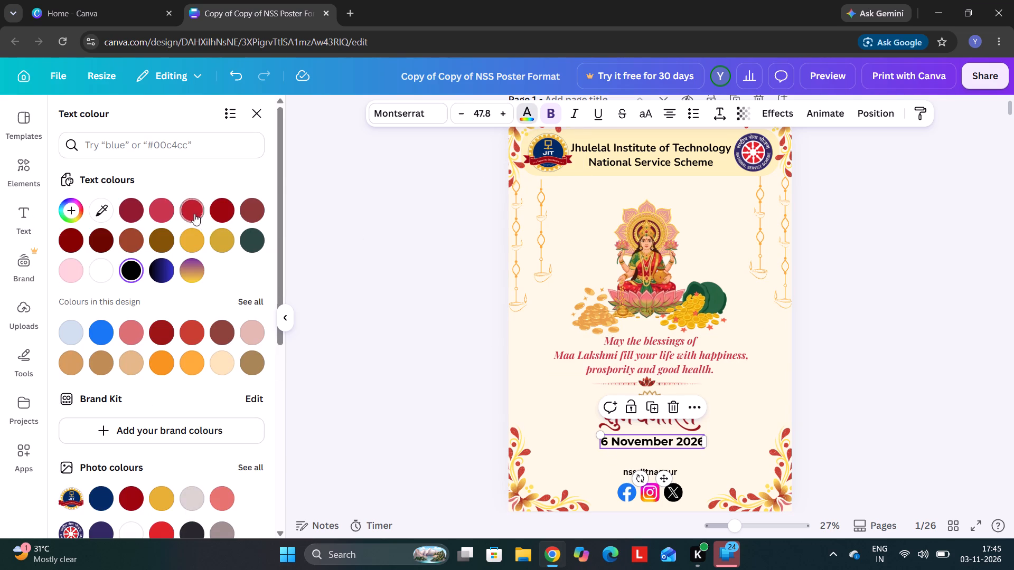
left_click(193, 211)
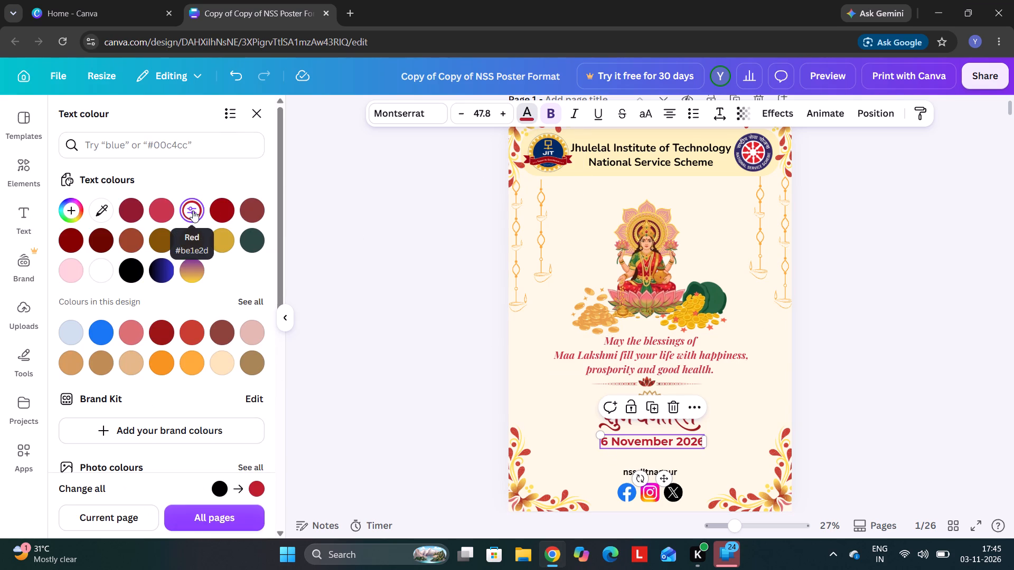
left_click(224, 209)
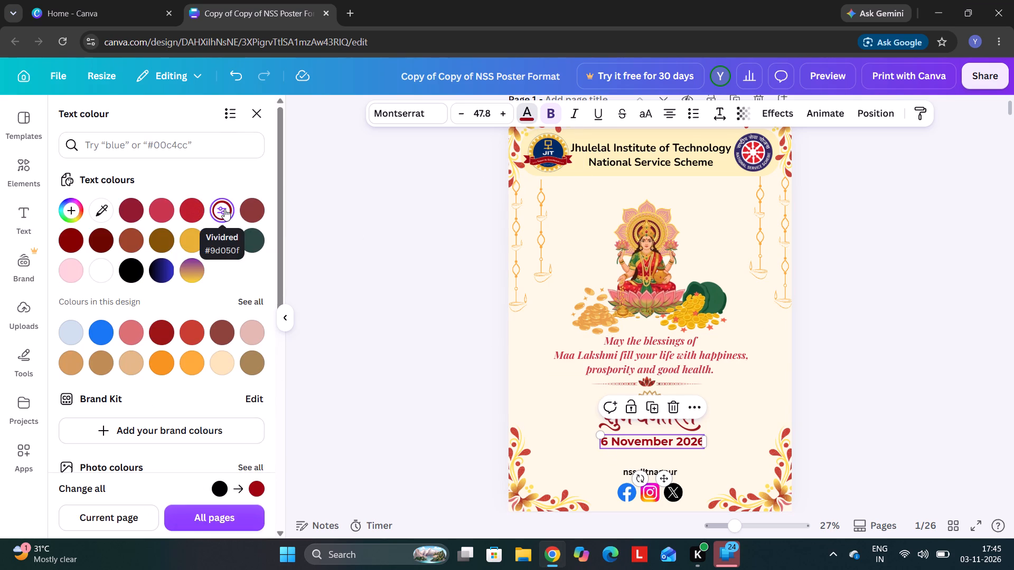
left_click(331, 284)
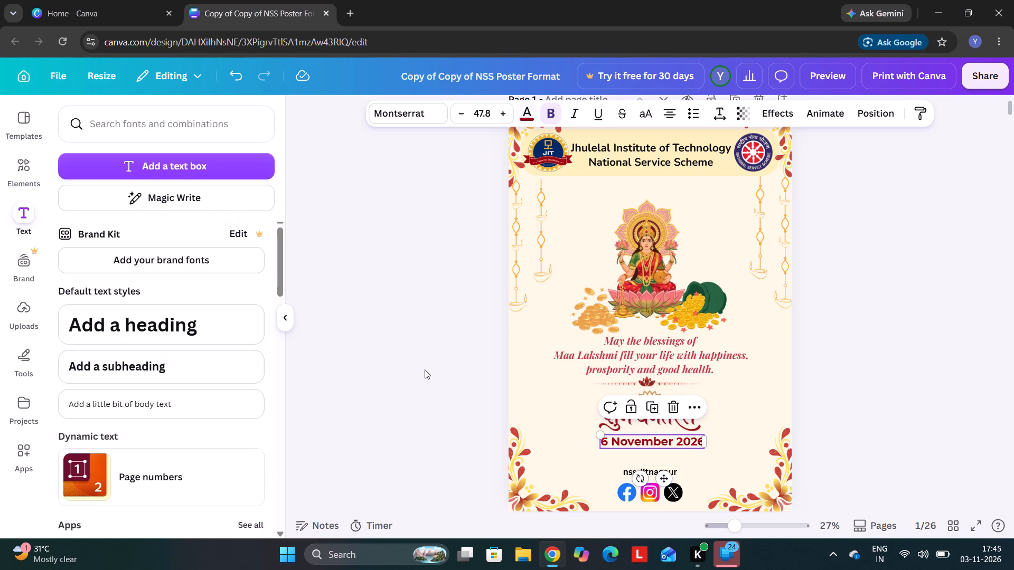
left_click(425, 369)
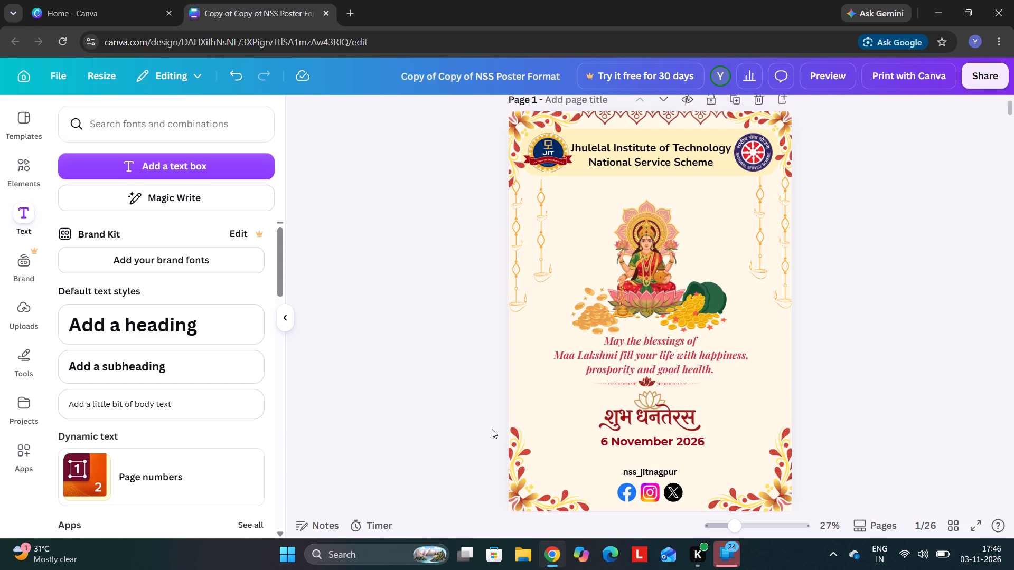
Search the elements for "line" and add a pale line graphic from the full graphics results to the poster.
left_click(22, 176)
left_click(135, 125)
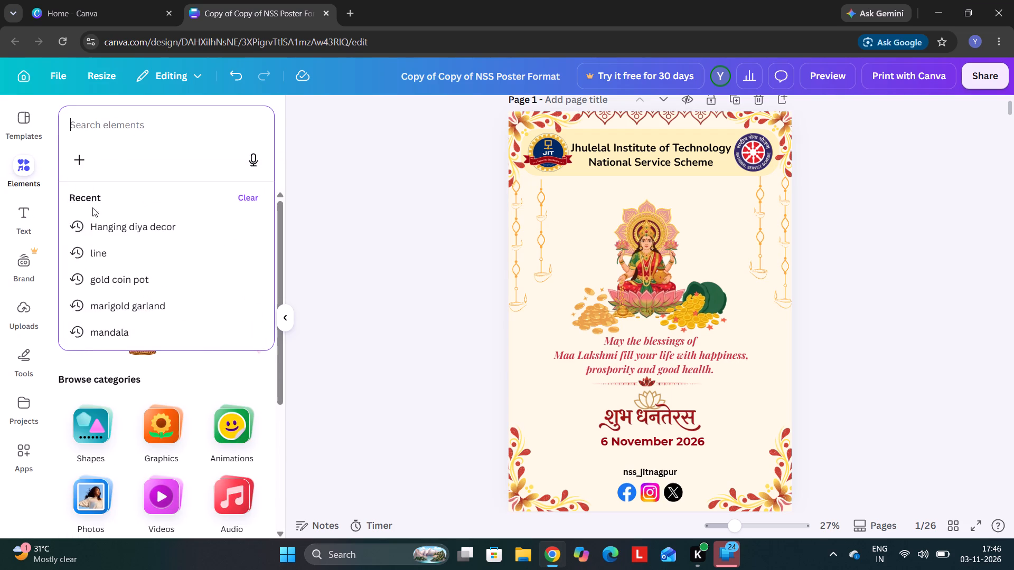
left_click(85, 254)
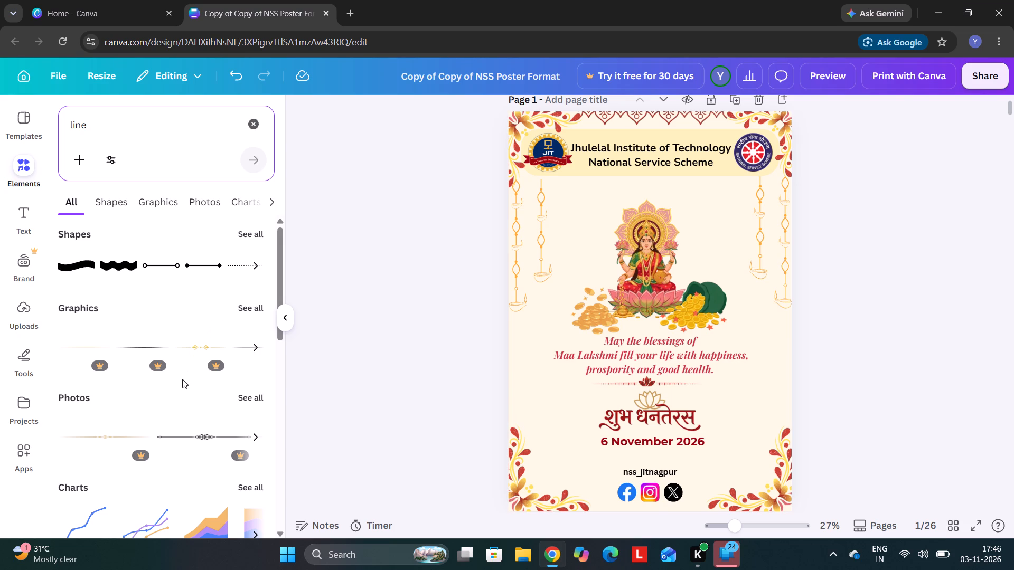
scroll(182, 379, "down", 1)
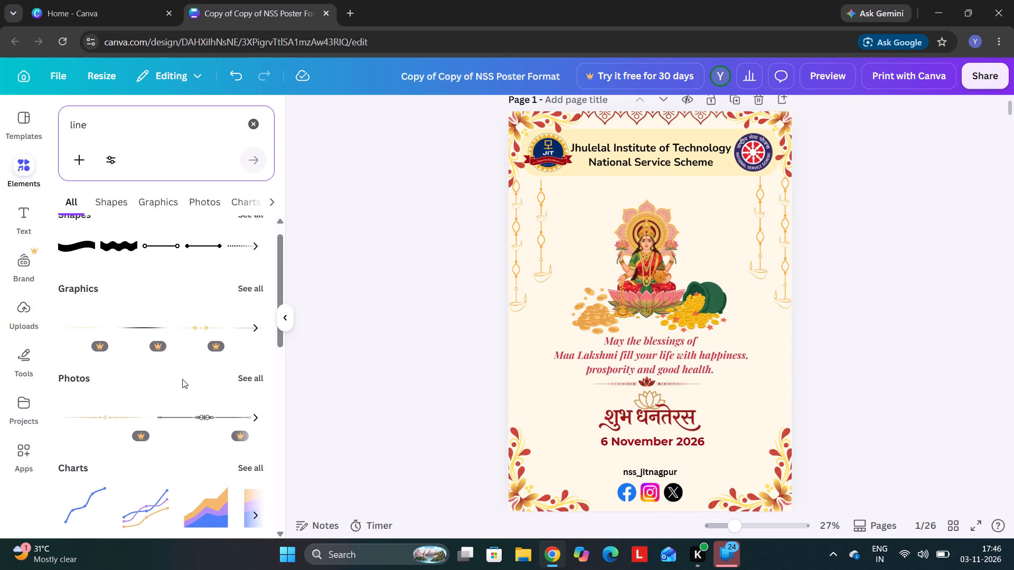
scroll(182, 379, "down", 2)
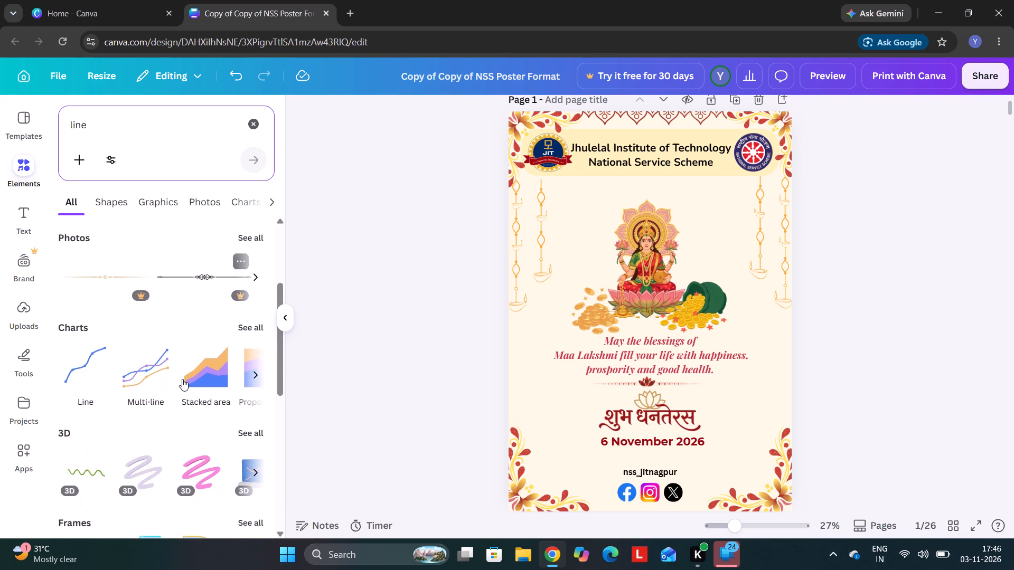
scroll(182, 379, "down", 1)
scroll(182, 379, "up", 1)
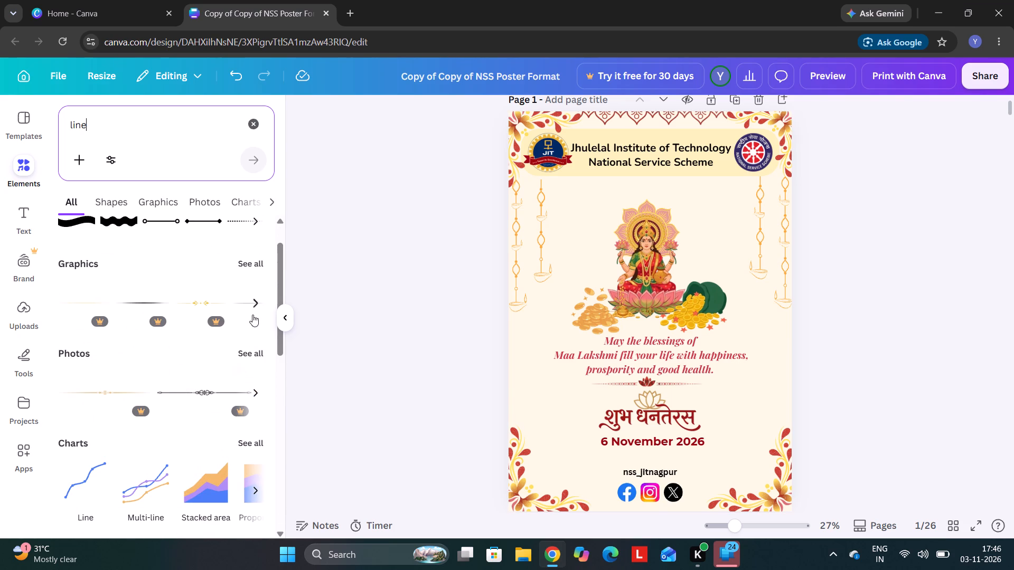
left_click(254, 262)
left_click(204, 369)
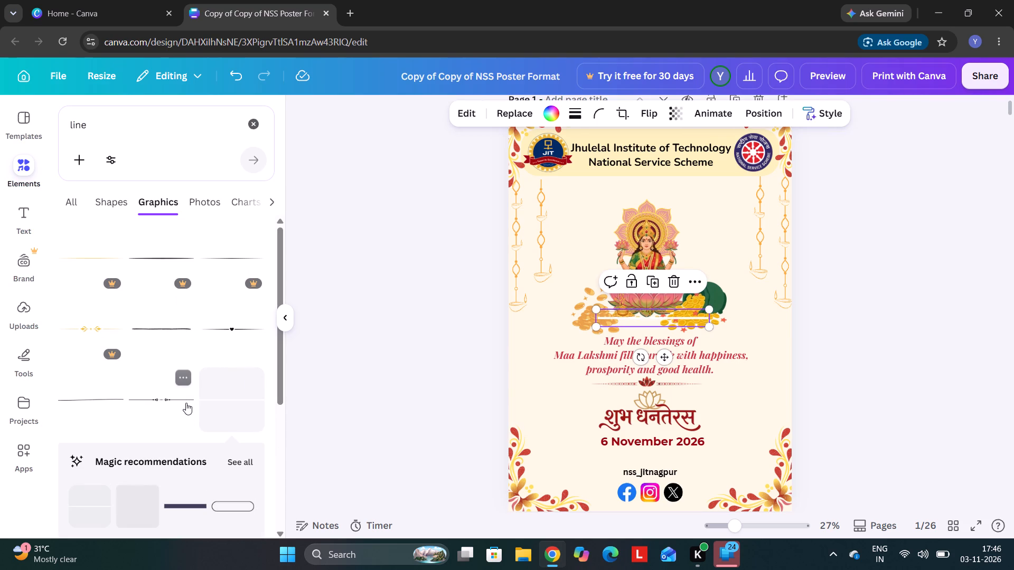
Look through the "line" graphics results for a suitable divider line.
scroll(186, 400, "down", 1)
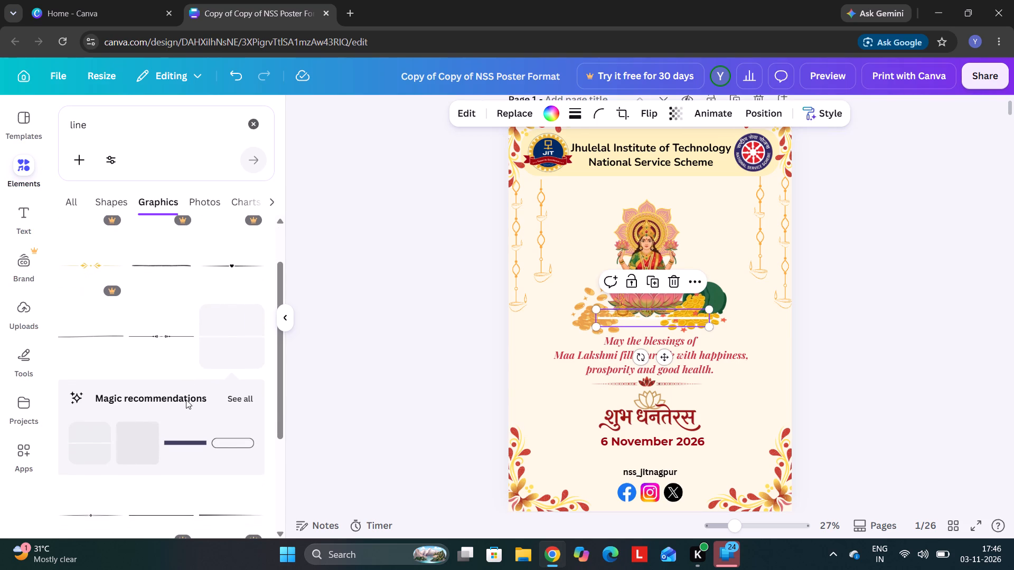
scroll(186, 400, "down", 2)
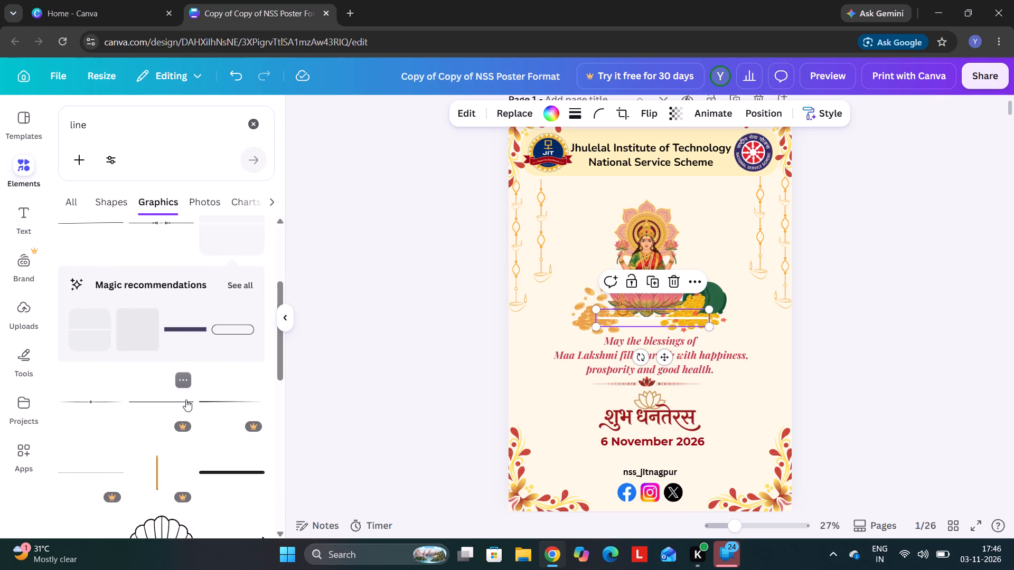
scroll(186, 400, "down", 1)
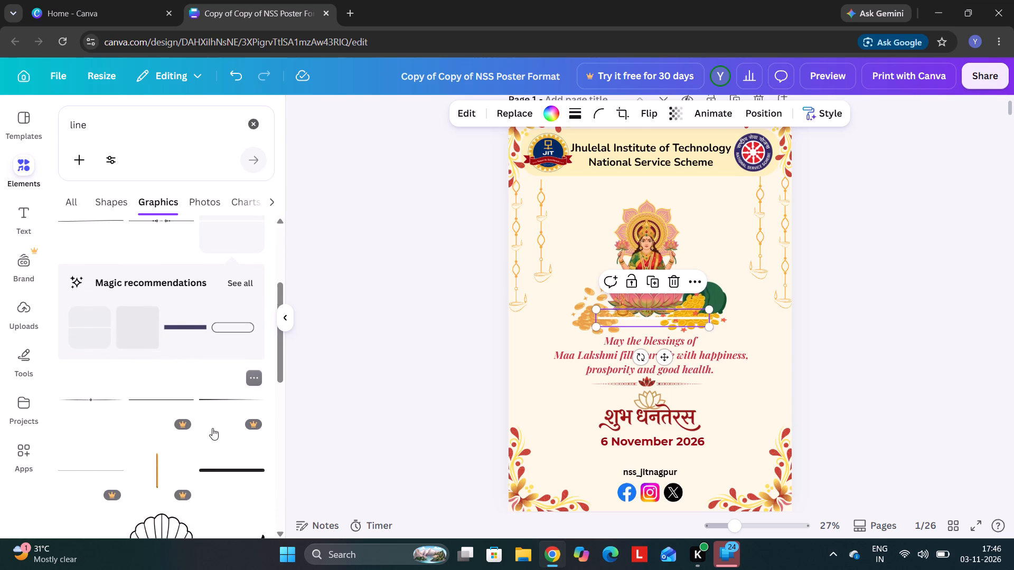
scroll(212, 428, "down", 4)
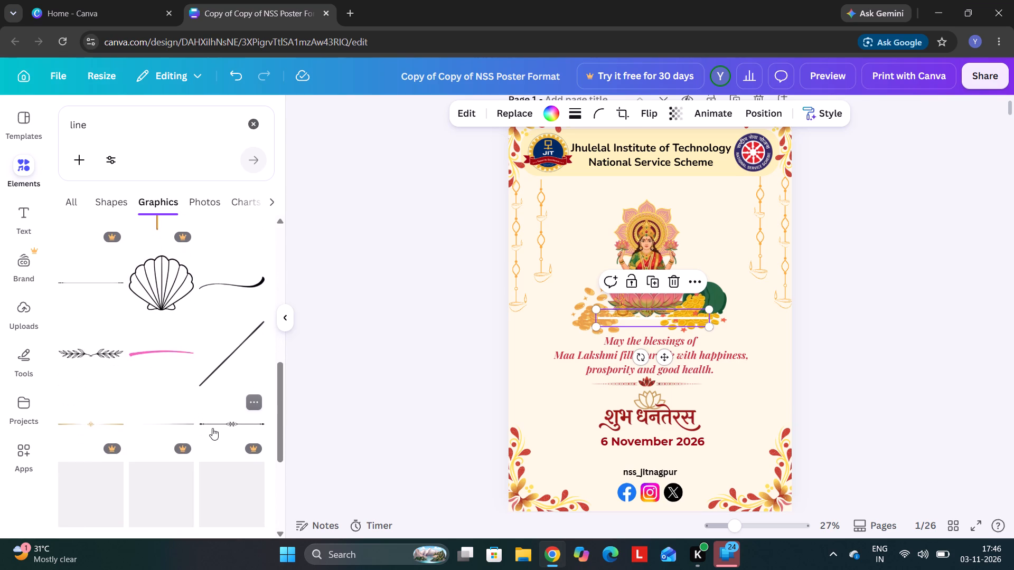
scroll(212, 428, "down", 3)
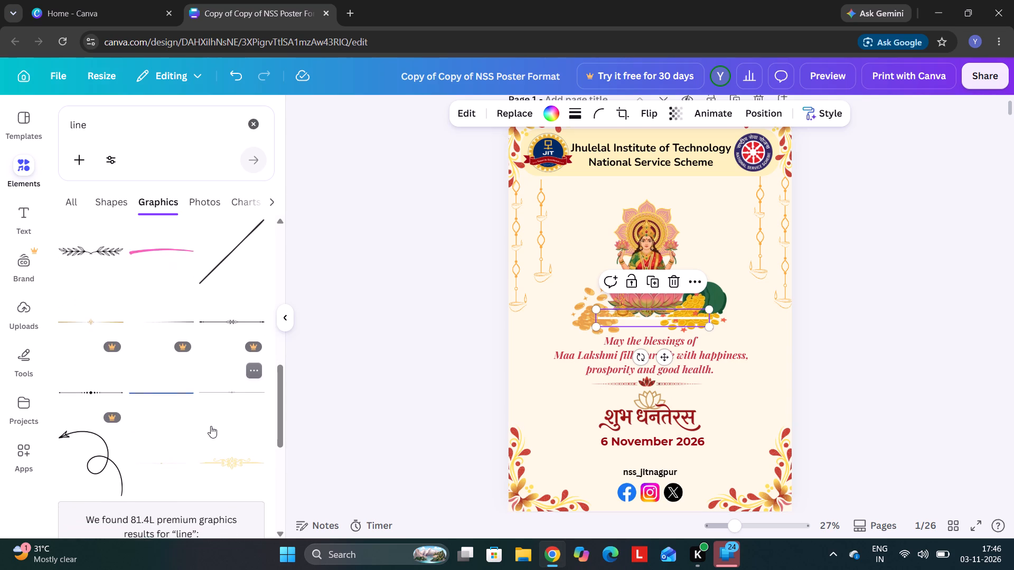
scroll(211, 426, "down", 3)
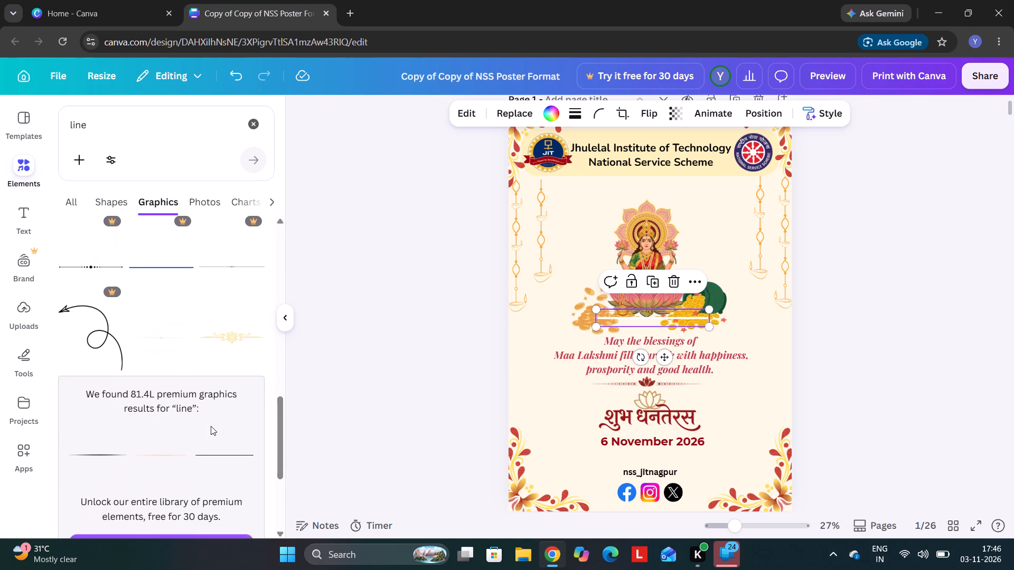
scroll(211, 426, "down", 3)
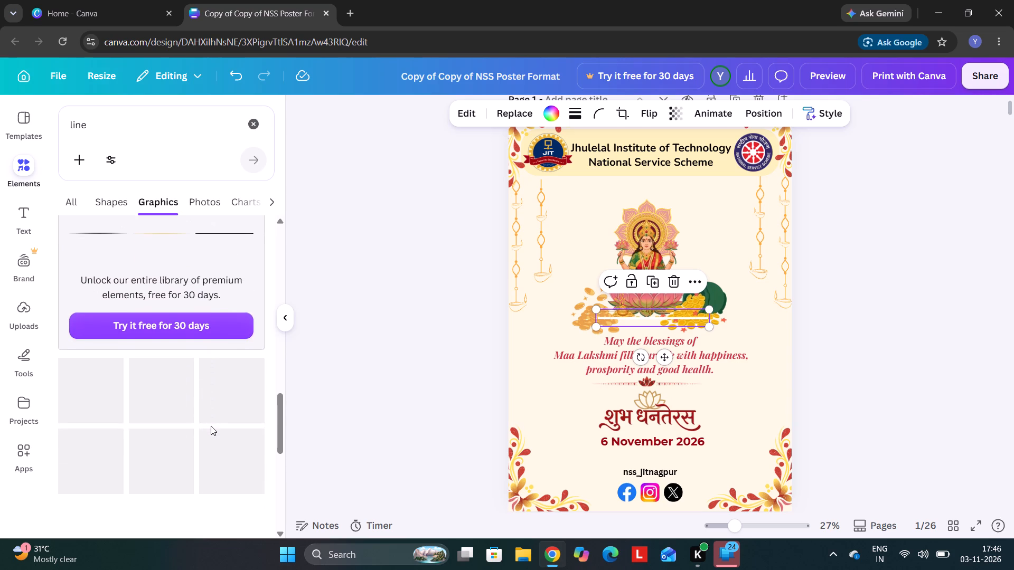
scroll(211, 426, "down", 1)
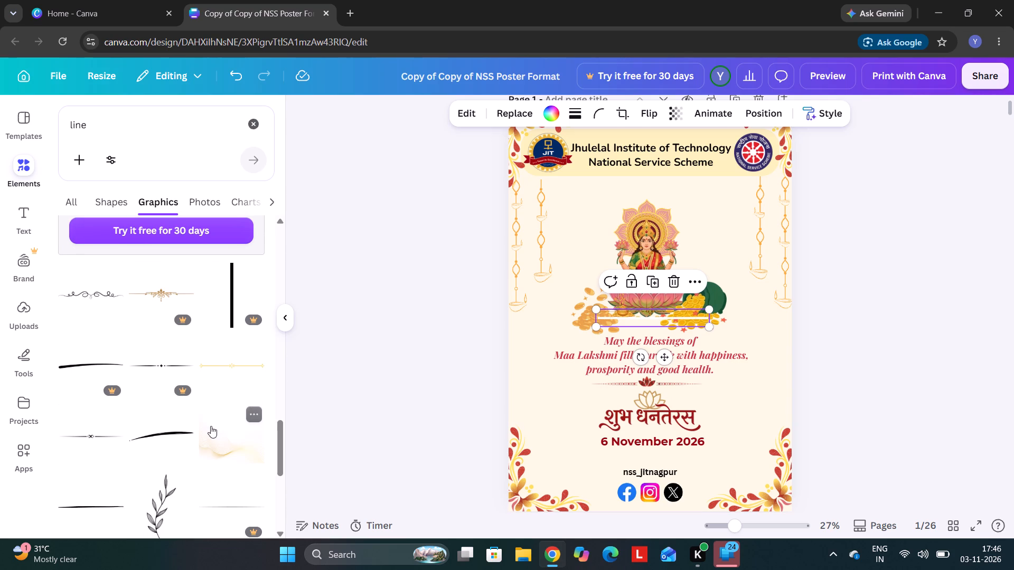
scroll(211, 426, "up", 1)
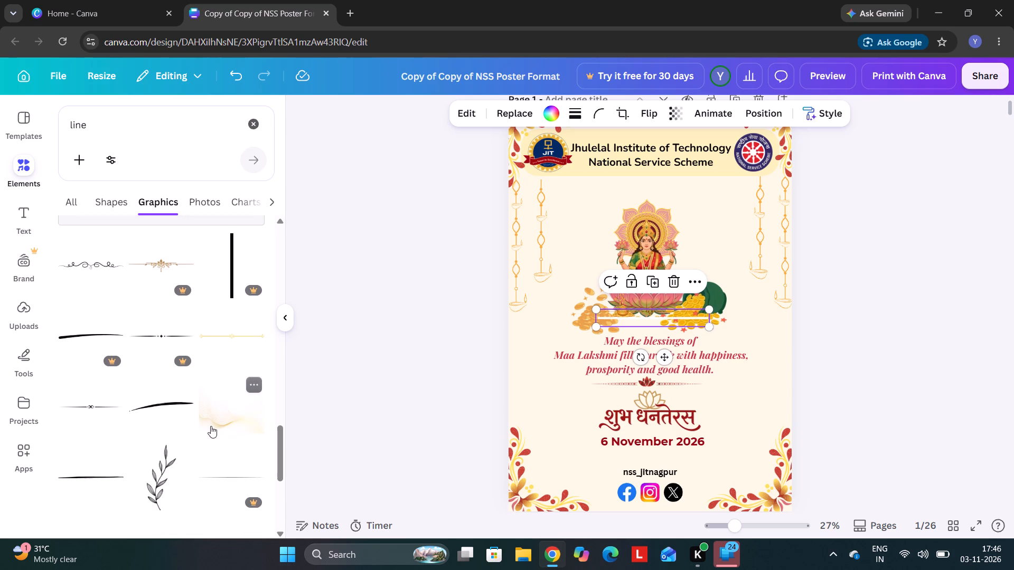
scroll(211, 426, "up", 3)
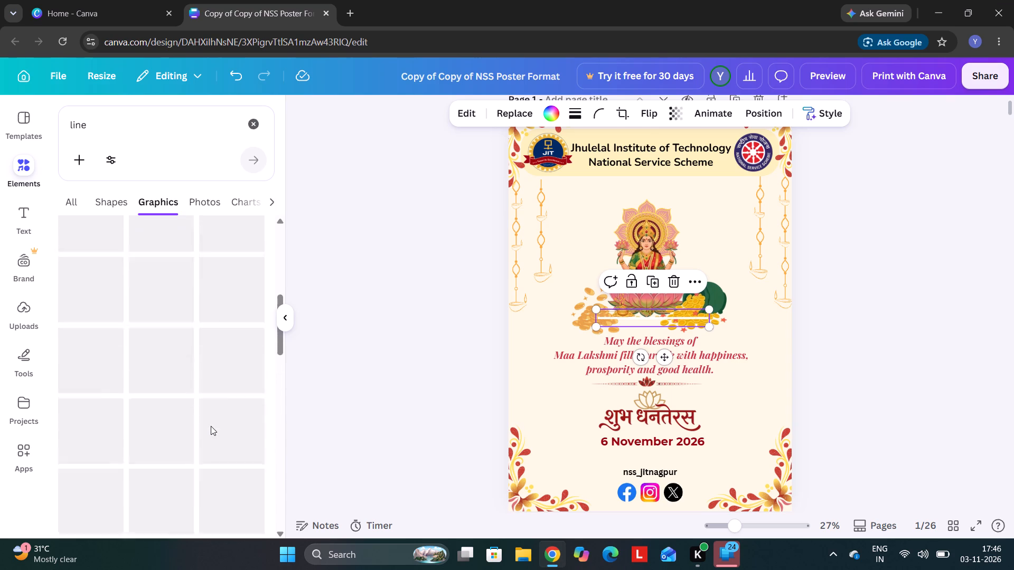
scroll(211, 426, "up", 5)
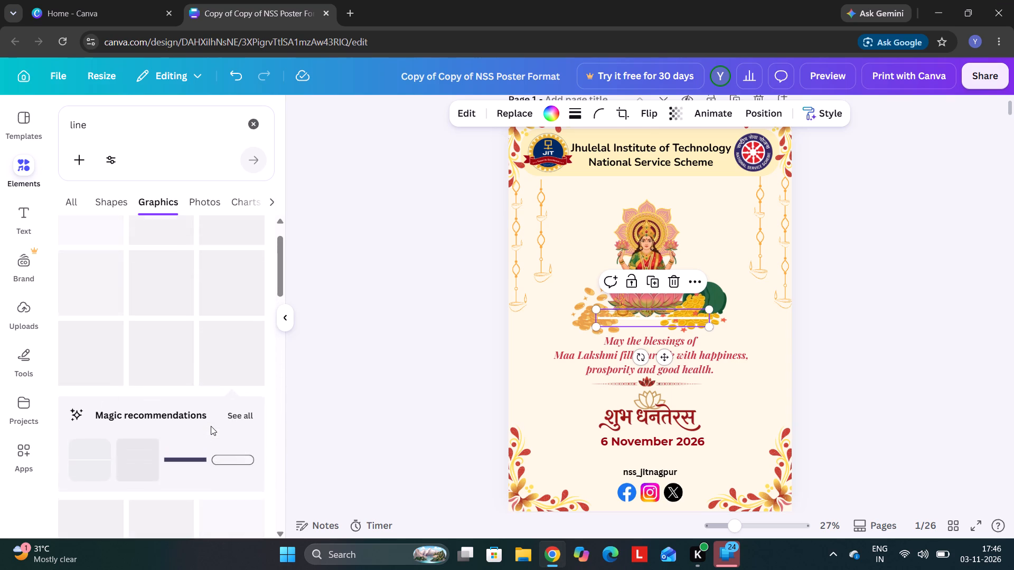
scroll(211, 426, "up", 2)
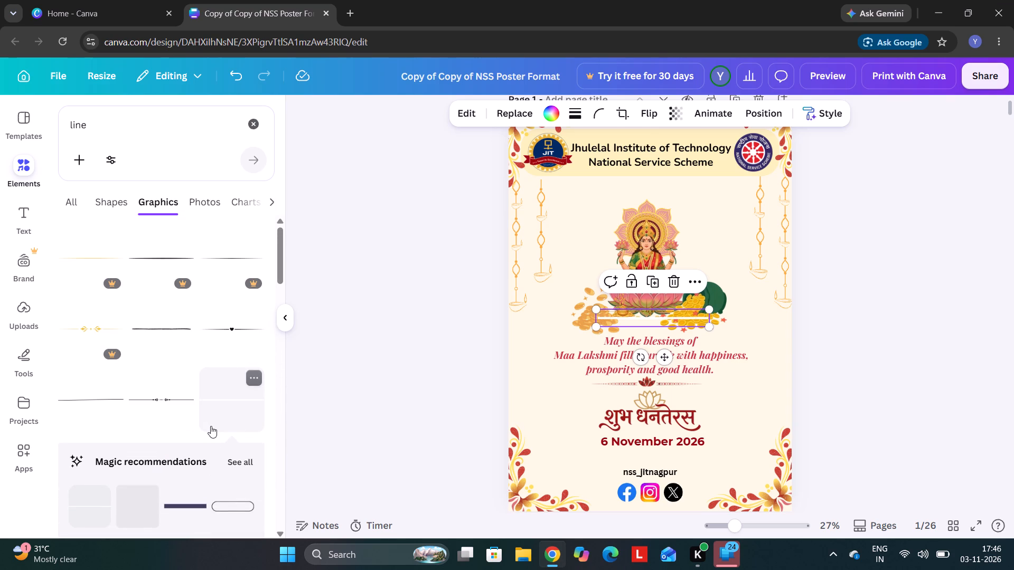
Add the tapered black line from the "line" graphics results to the poster and shrink it to about 13.1 wide.
scroll(211, 426, "down", 1)
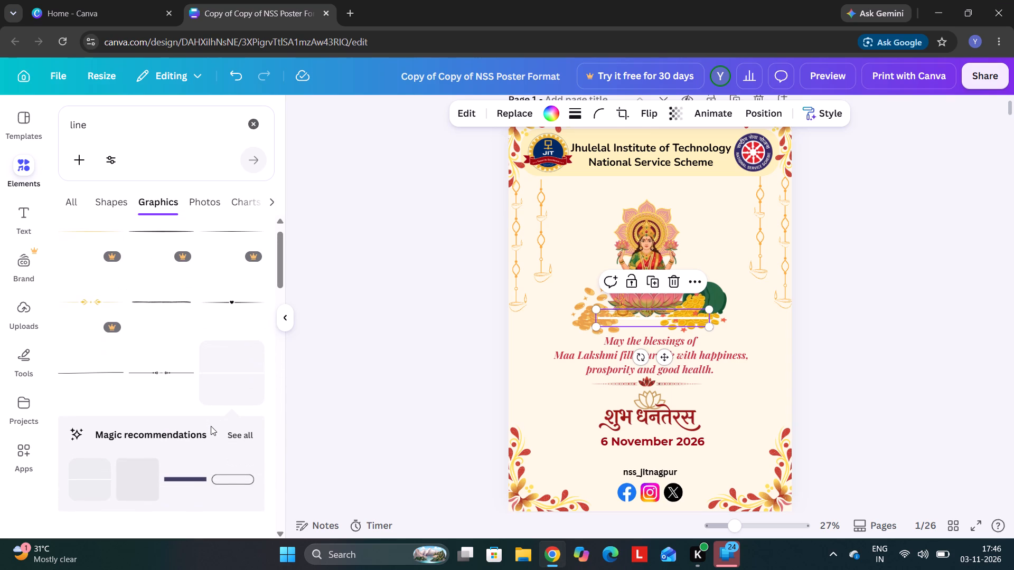
scroll(211, 426, "down", 1)
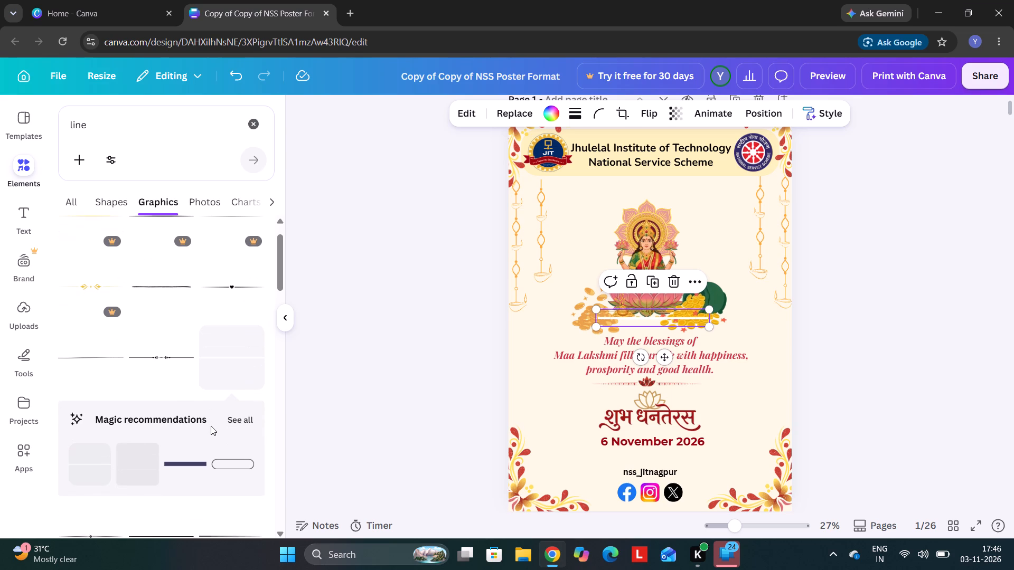
scroll(211, 426, "down", 3)
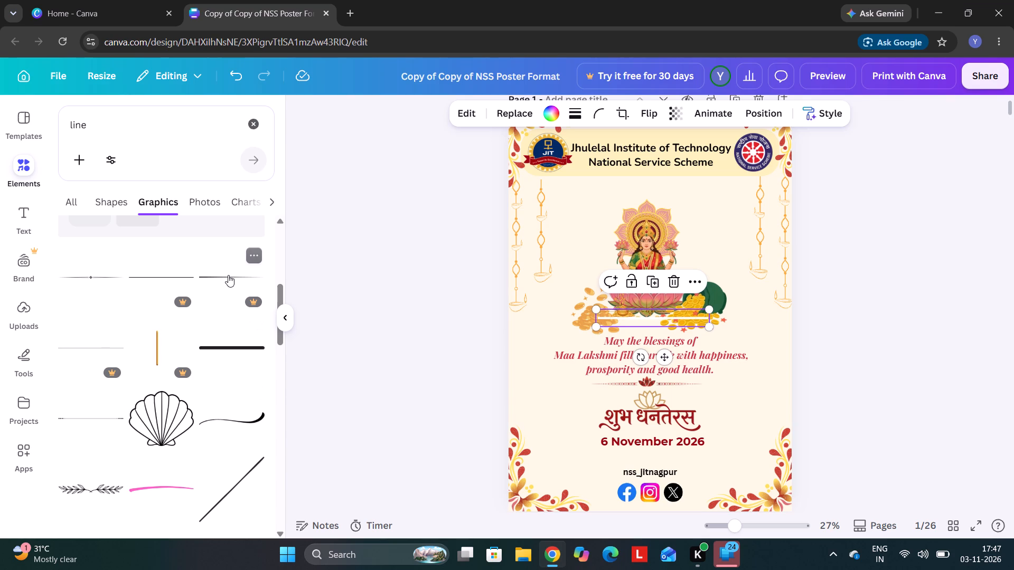
left_click(228, 275)
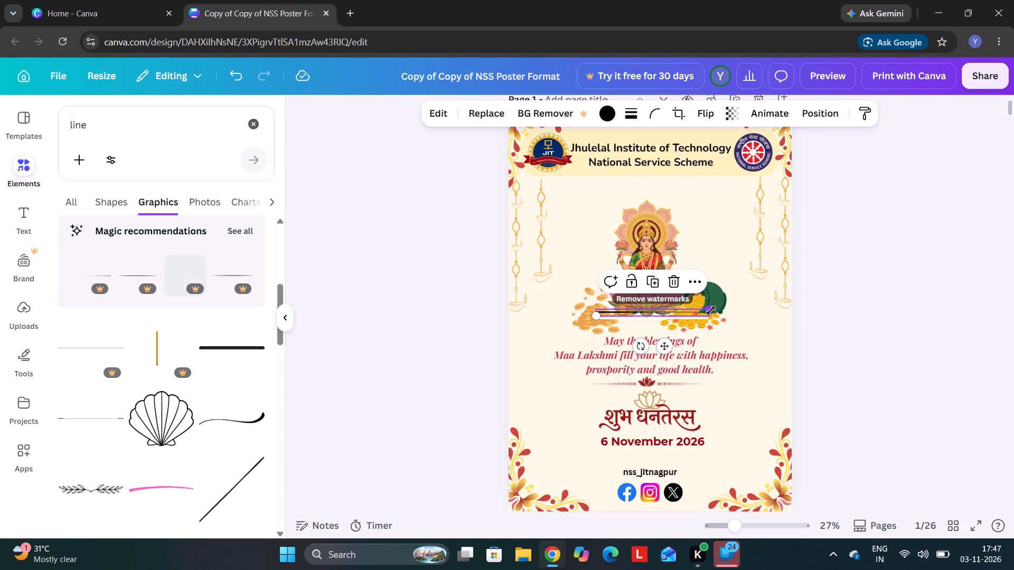
left_click_drag(711, 310, 680, 317)
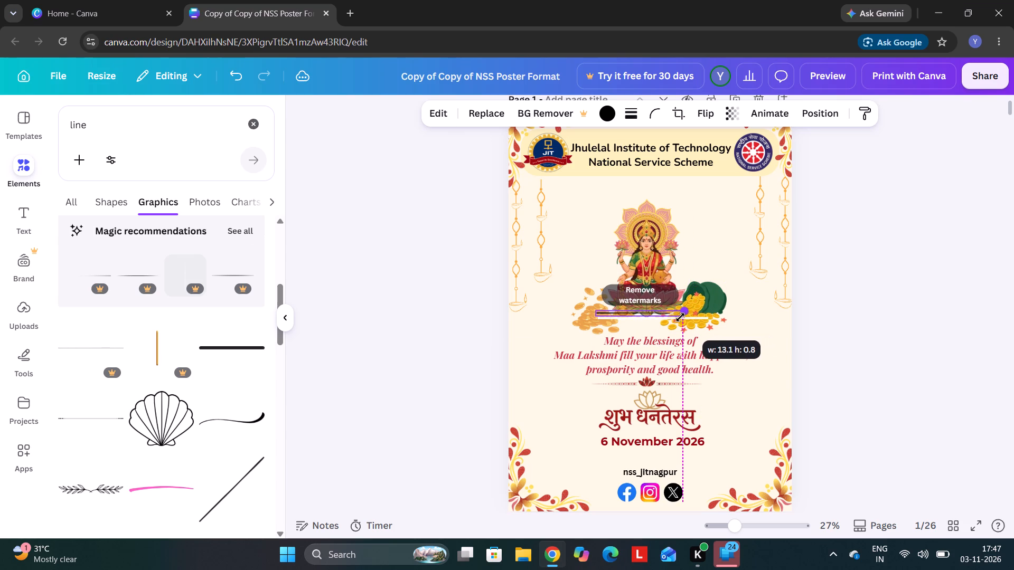
left_click_drag(680, 317, 661, 319)
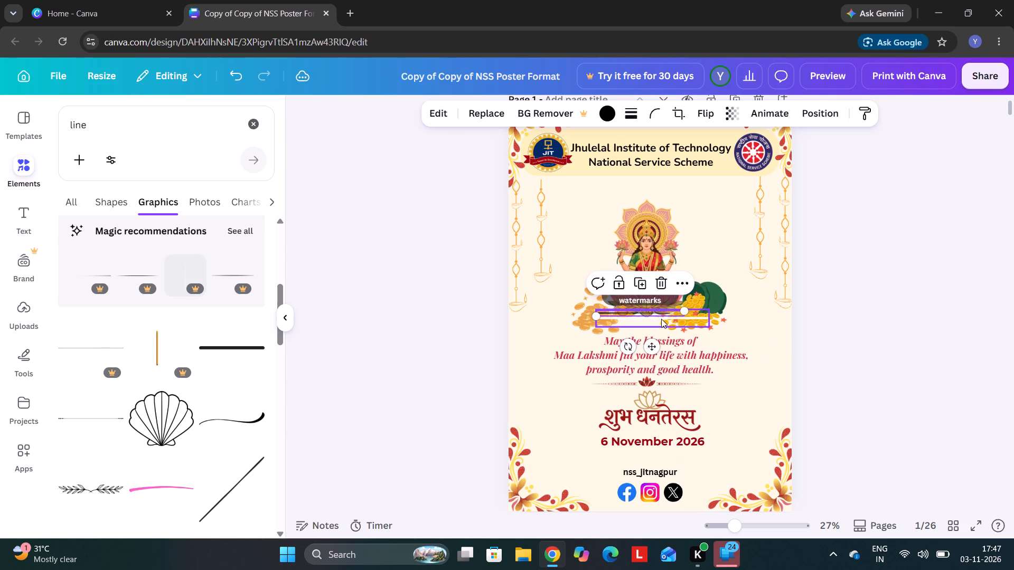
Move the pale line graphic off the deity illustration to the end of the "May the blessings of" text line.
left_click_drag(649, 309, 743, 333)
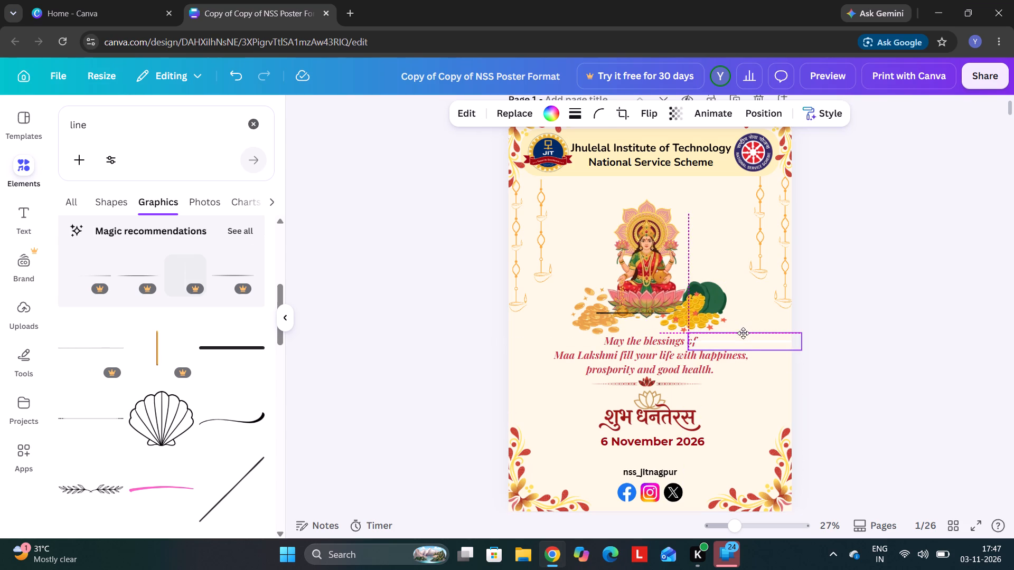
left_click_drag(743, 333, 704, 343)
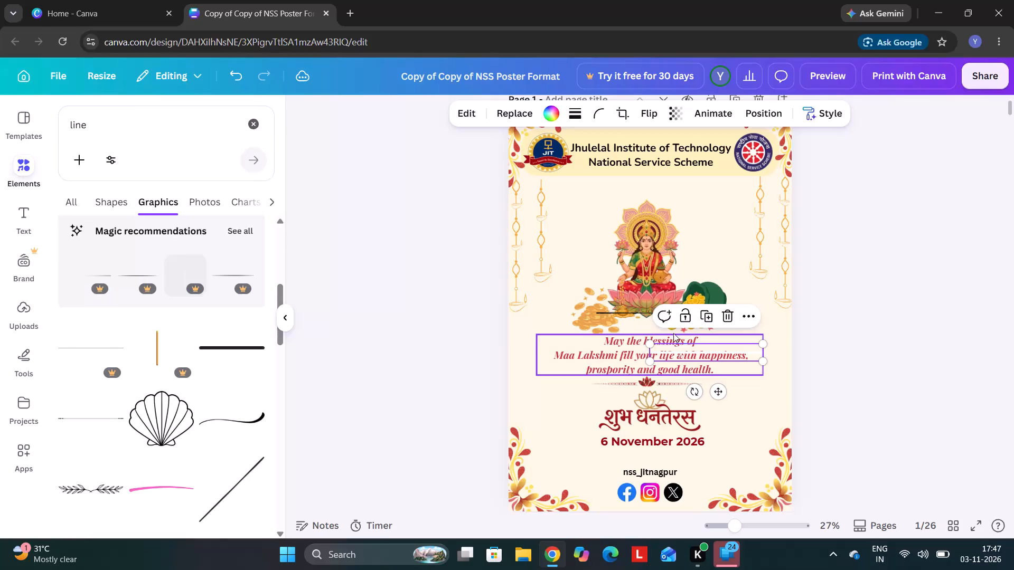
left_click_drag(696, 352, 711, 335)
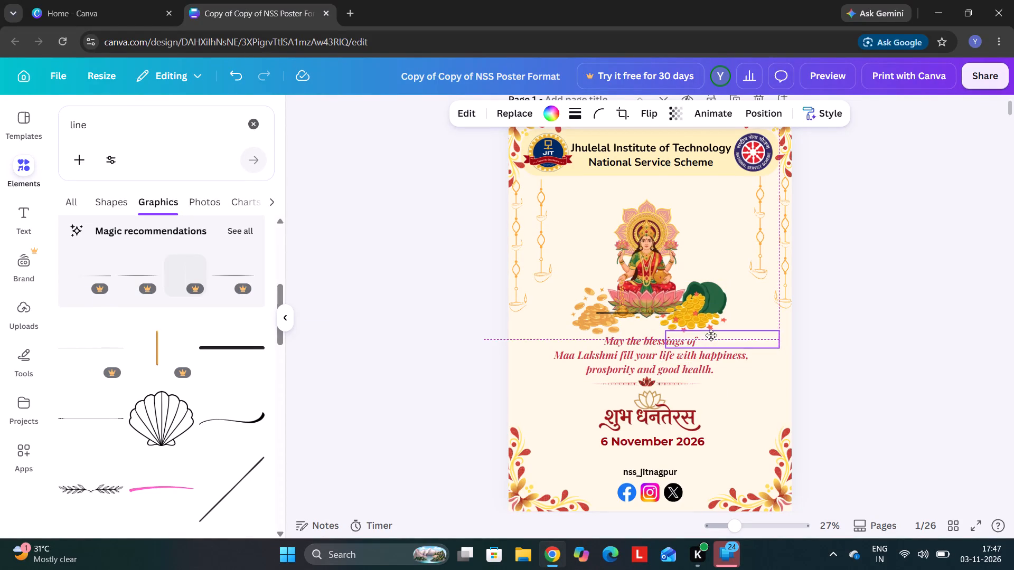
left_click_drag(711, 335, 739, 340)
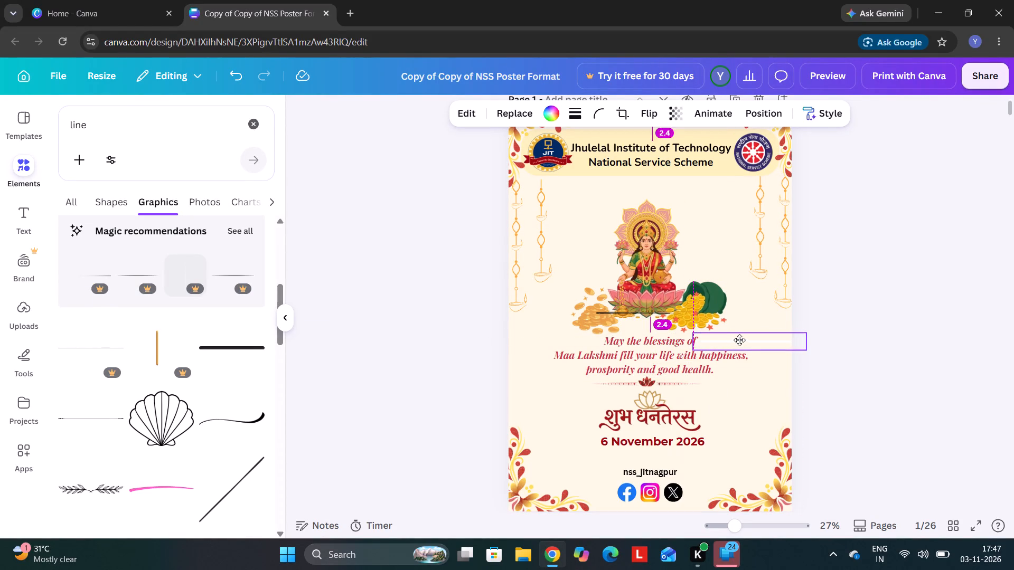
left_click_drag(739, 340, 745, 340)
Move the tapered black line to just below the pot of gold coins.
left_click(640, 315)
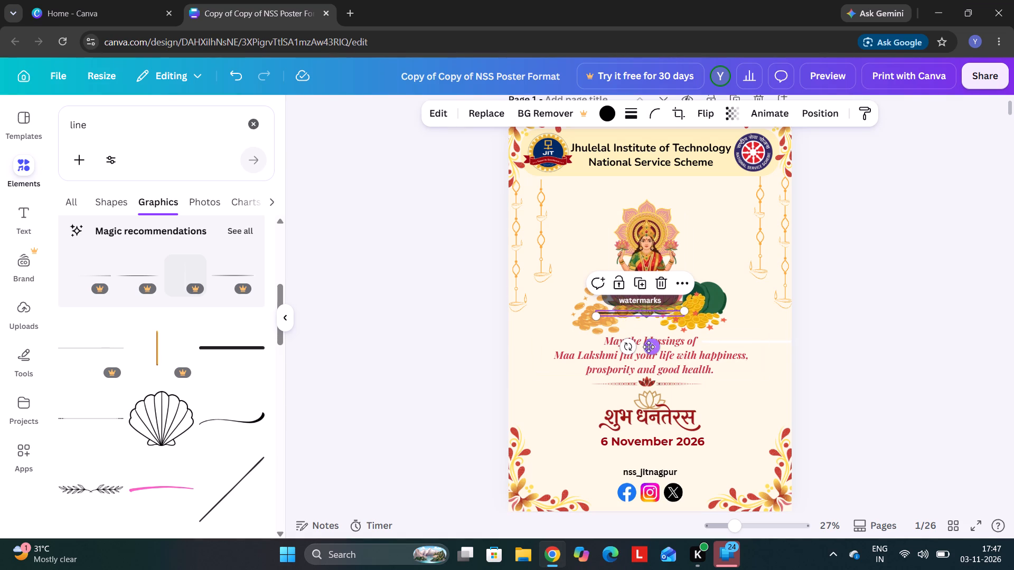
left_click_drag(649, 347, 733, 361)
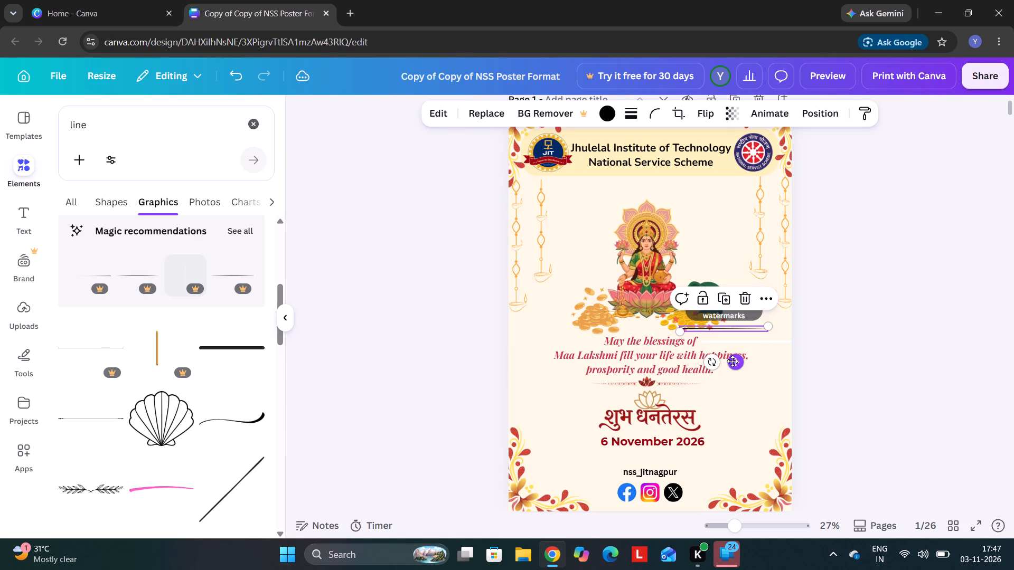
Delete the pale line graphic beside the blessing text.
left_click(760, 339)
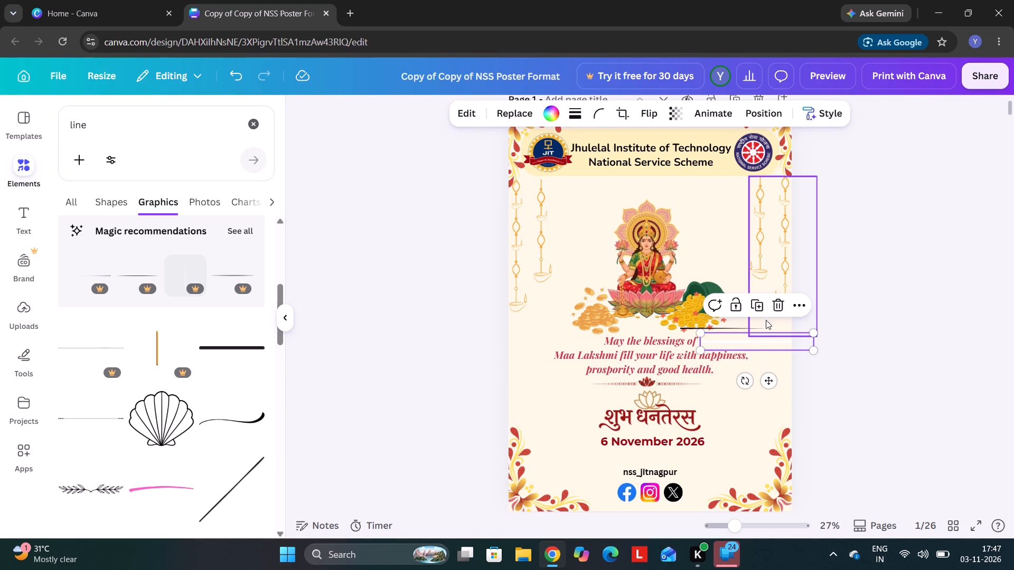
left_click(774, 311)
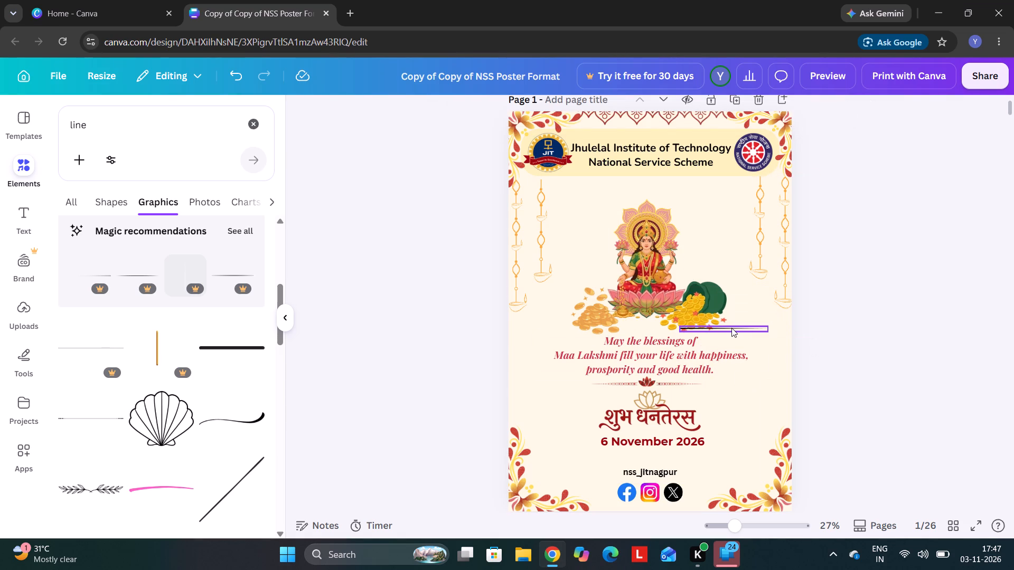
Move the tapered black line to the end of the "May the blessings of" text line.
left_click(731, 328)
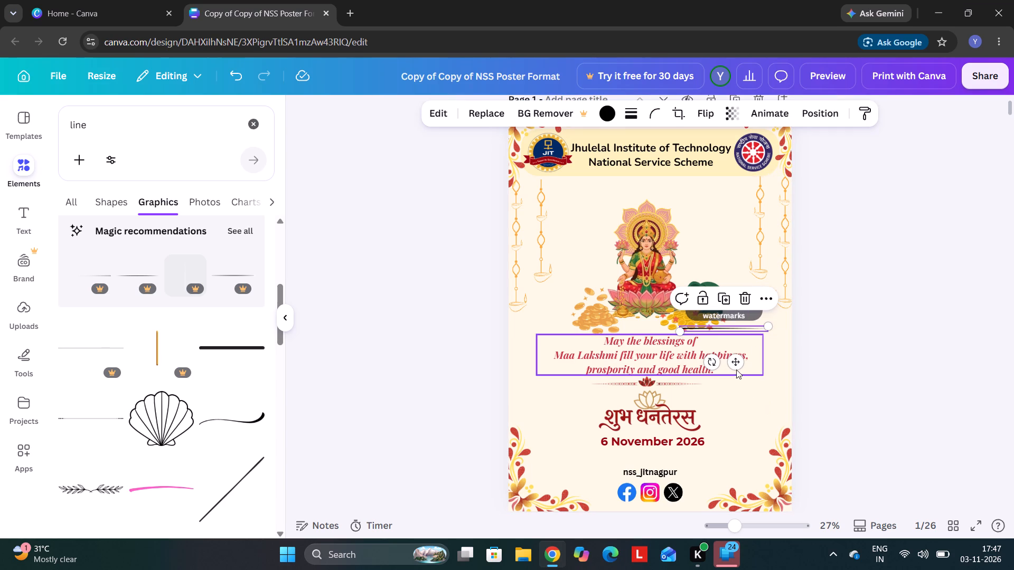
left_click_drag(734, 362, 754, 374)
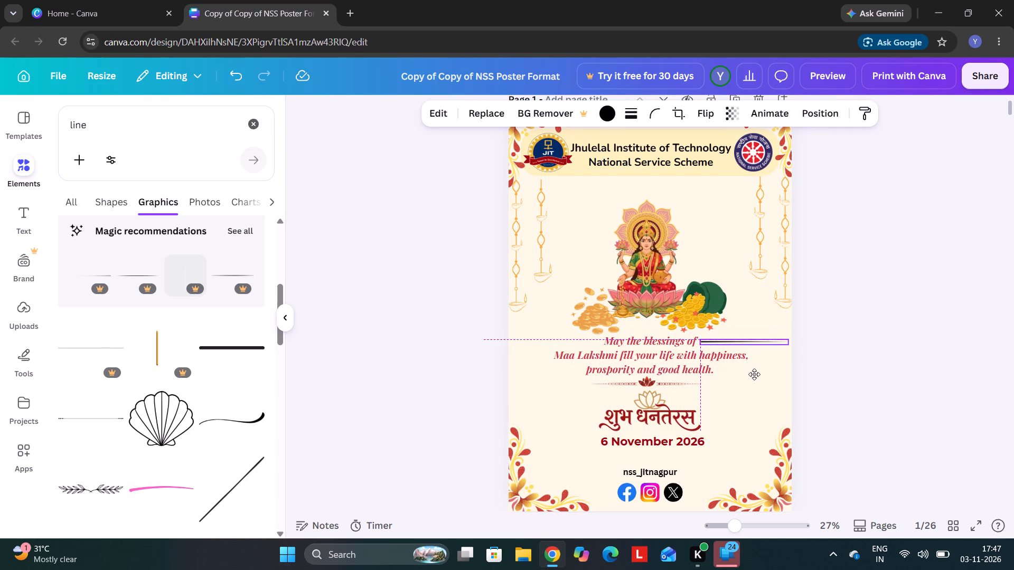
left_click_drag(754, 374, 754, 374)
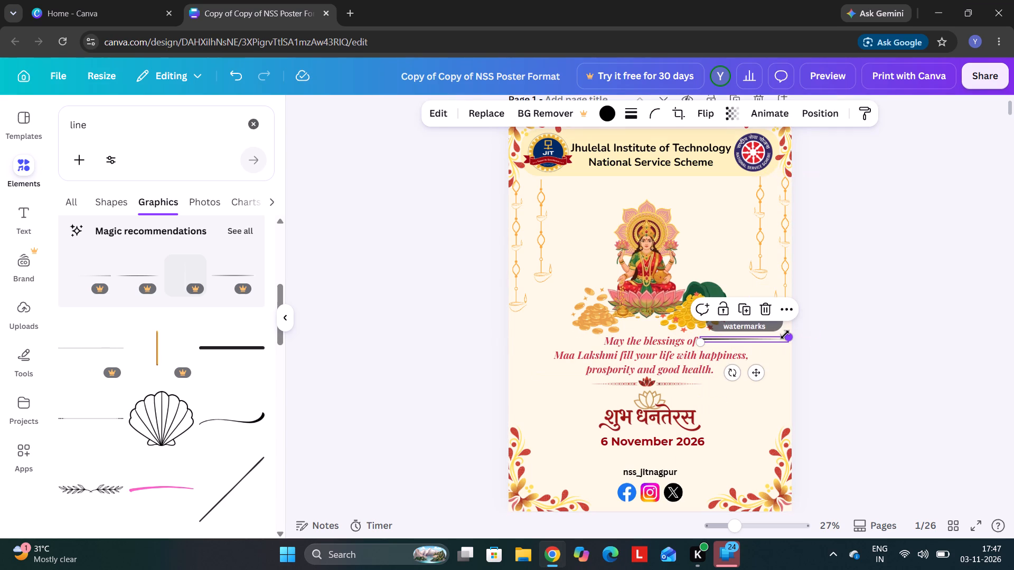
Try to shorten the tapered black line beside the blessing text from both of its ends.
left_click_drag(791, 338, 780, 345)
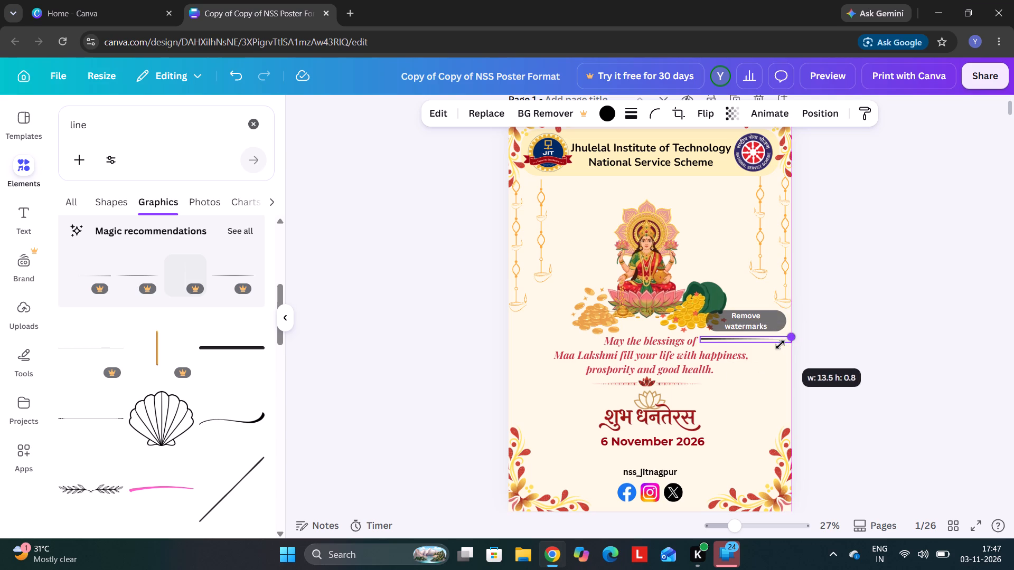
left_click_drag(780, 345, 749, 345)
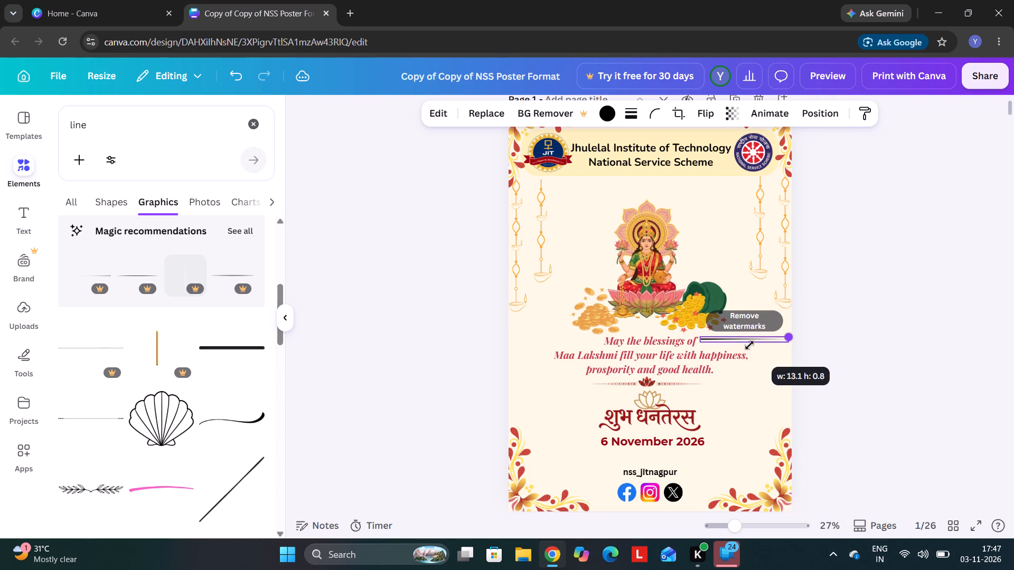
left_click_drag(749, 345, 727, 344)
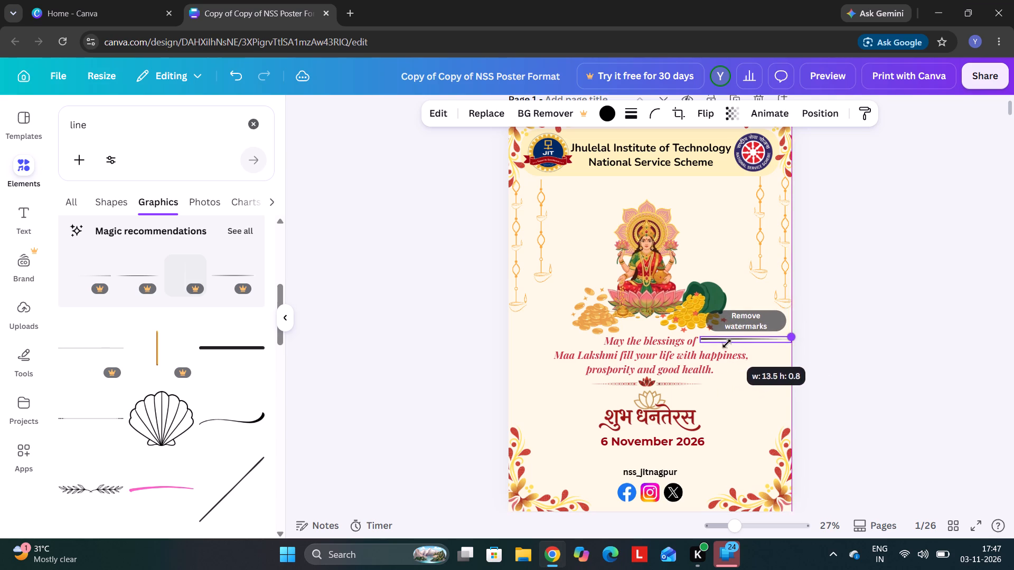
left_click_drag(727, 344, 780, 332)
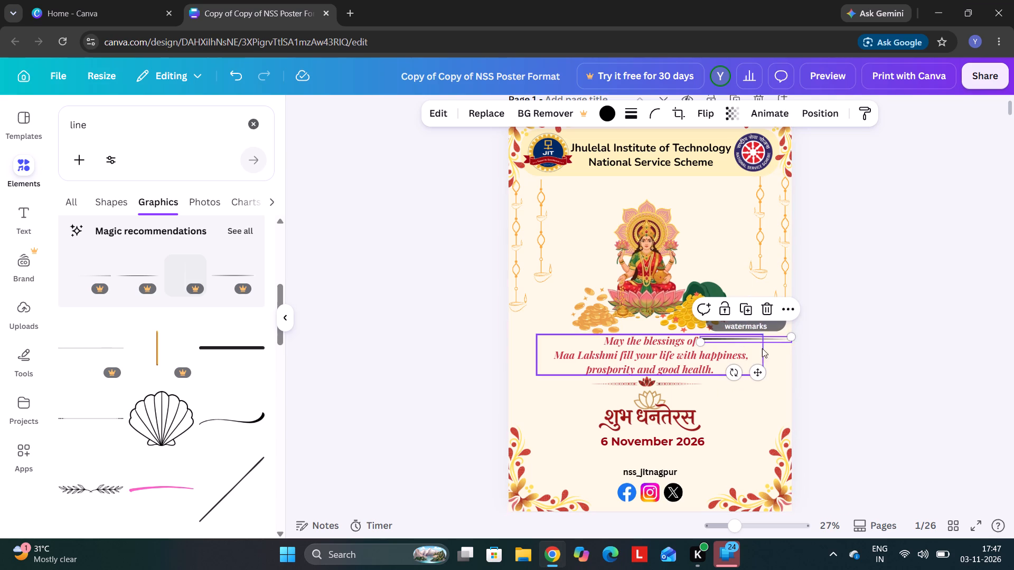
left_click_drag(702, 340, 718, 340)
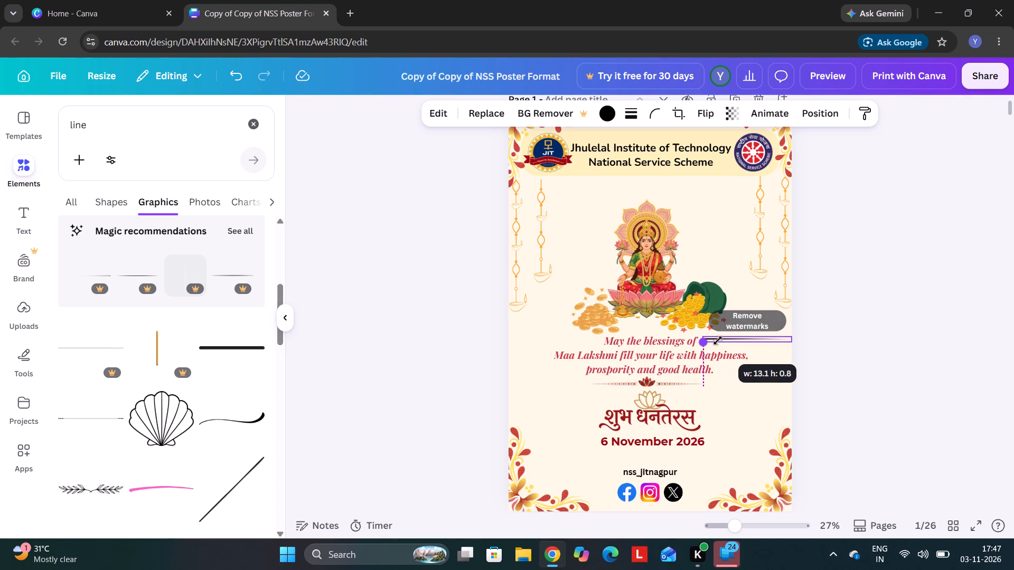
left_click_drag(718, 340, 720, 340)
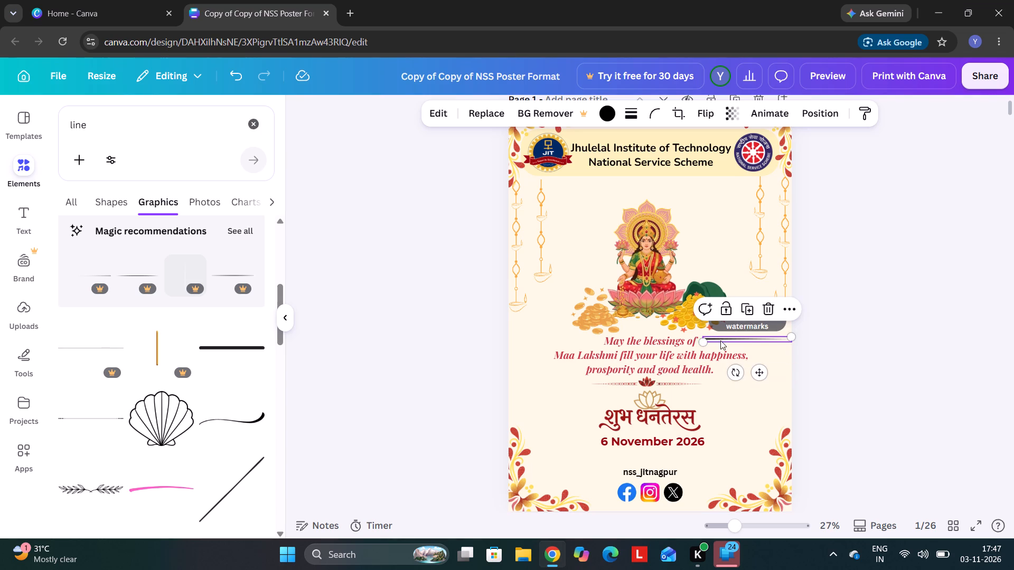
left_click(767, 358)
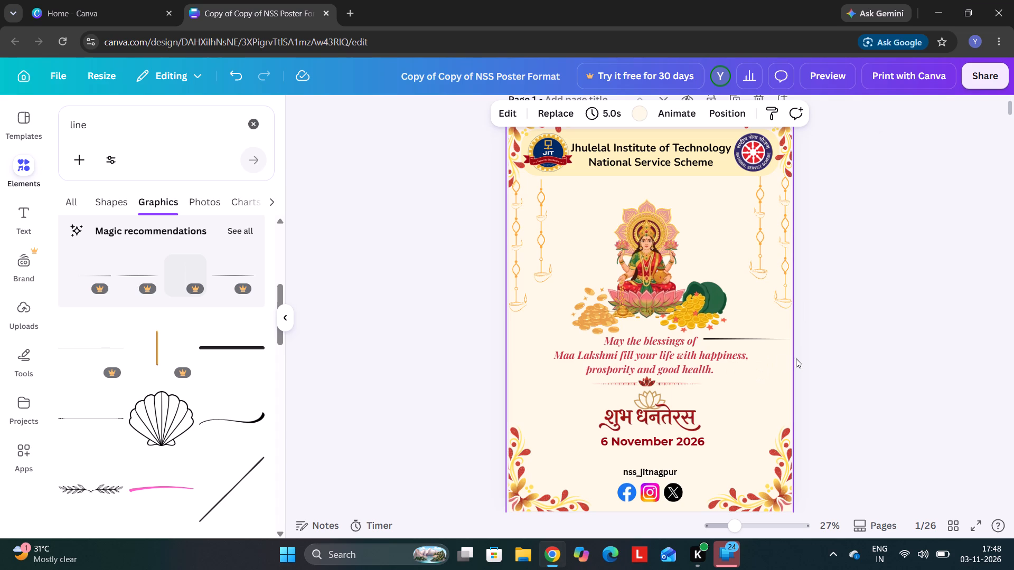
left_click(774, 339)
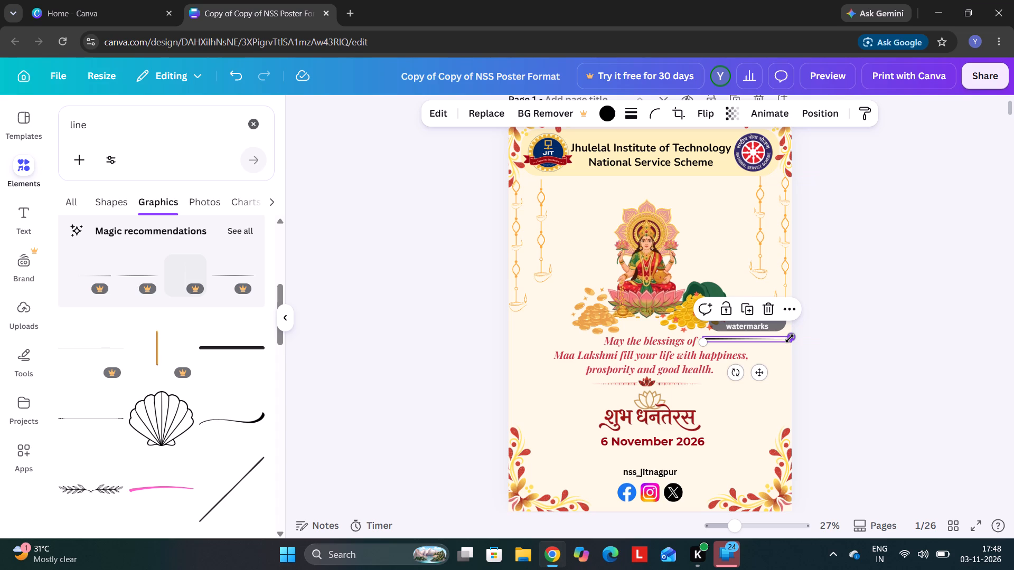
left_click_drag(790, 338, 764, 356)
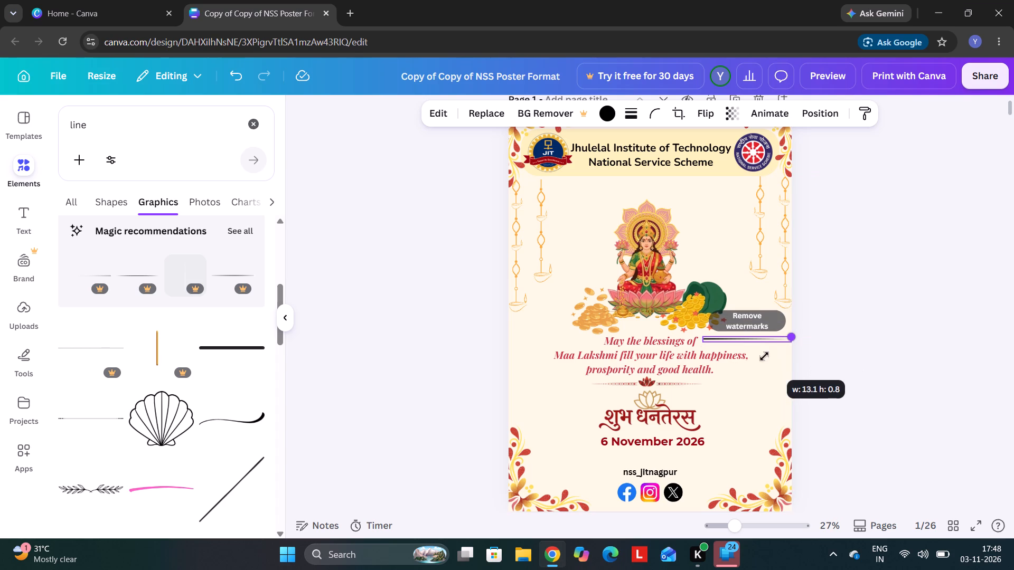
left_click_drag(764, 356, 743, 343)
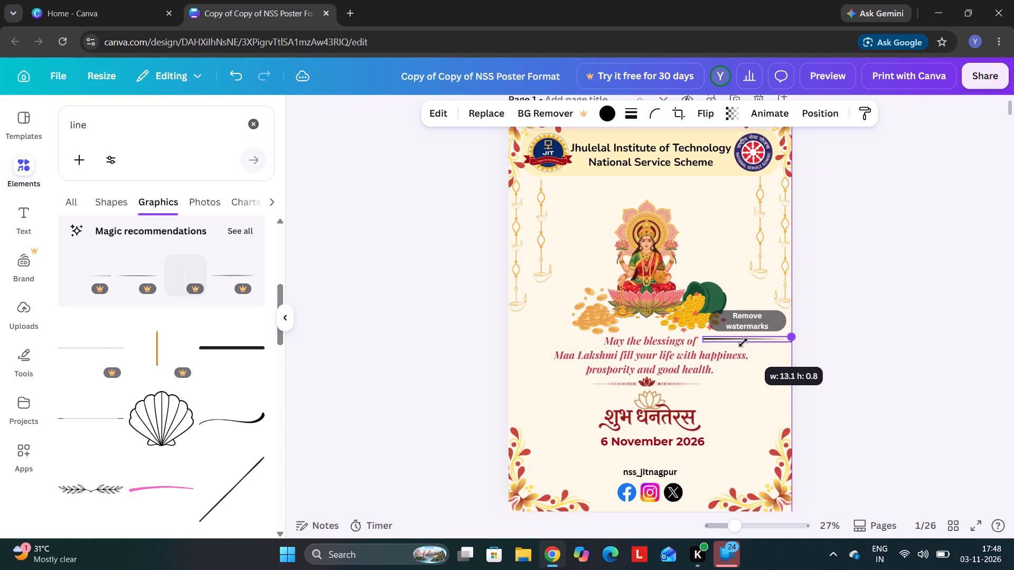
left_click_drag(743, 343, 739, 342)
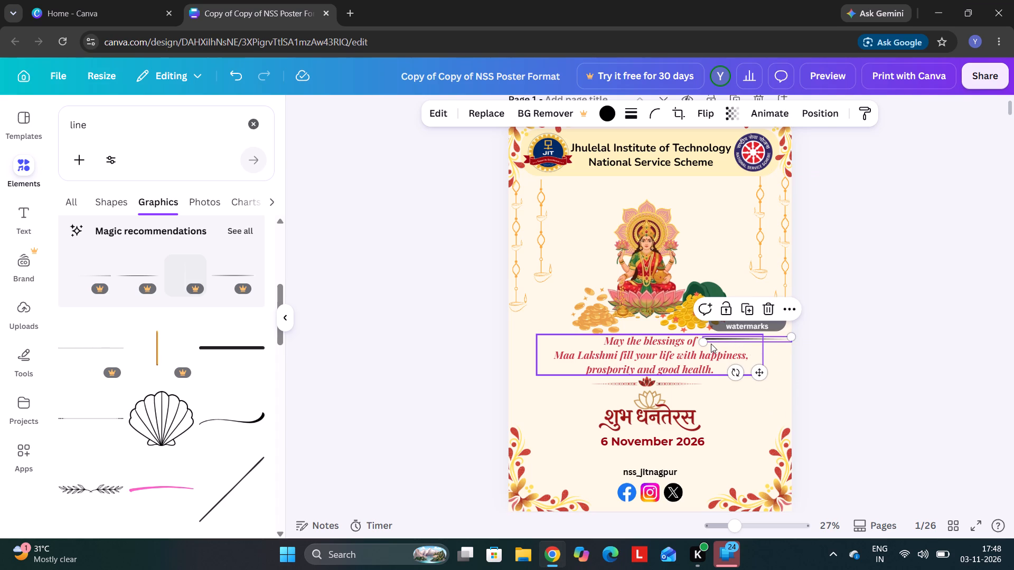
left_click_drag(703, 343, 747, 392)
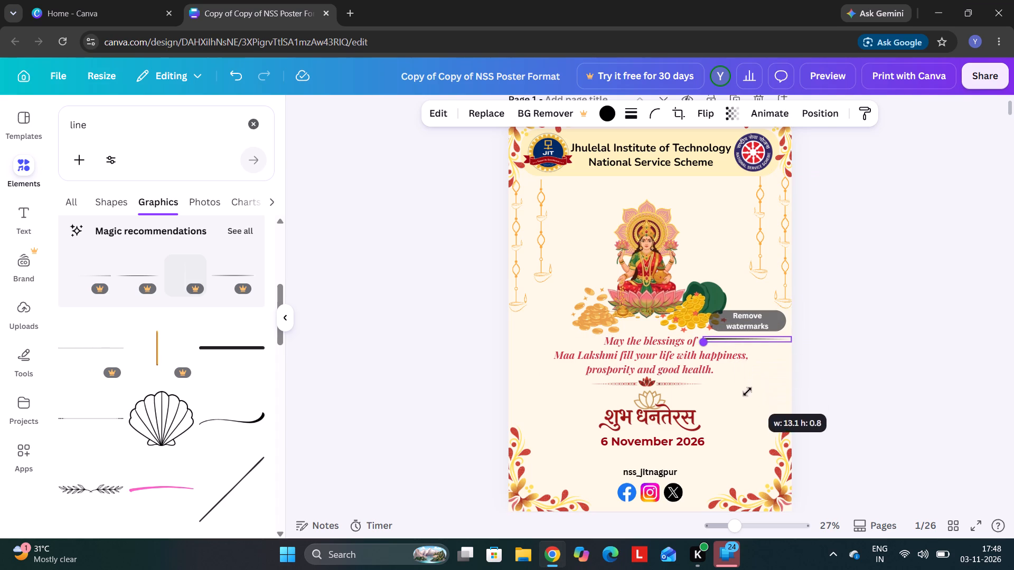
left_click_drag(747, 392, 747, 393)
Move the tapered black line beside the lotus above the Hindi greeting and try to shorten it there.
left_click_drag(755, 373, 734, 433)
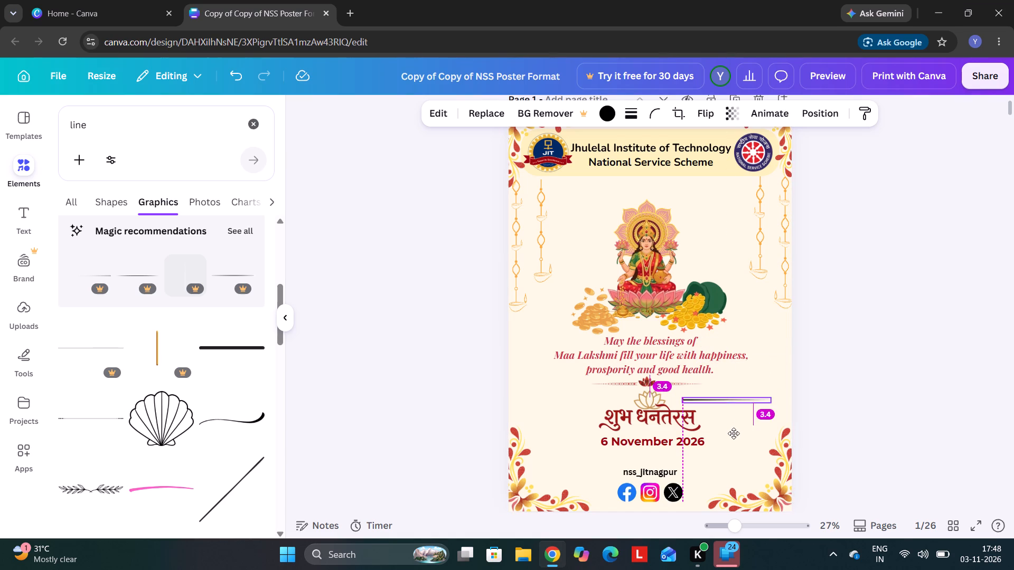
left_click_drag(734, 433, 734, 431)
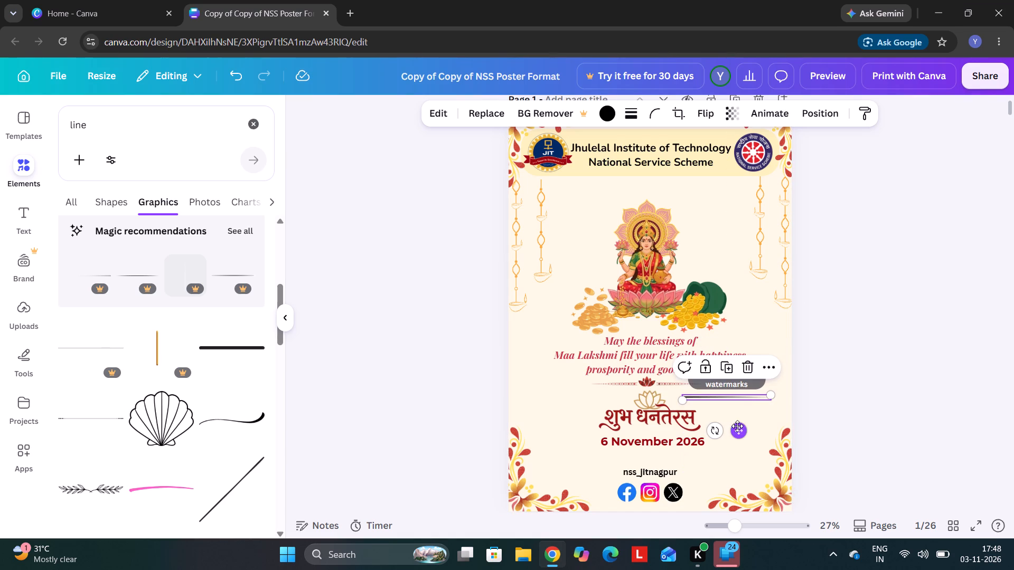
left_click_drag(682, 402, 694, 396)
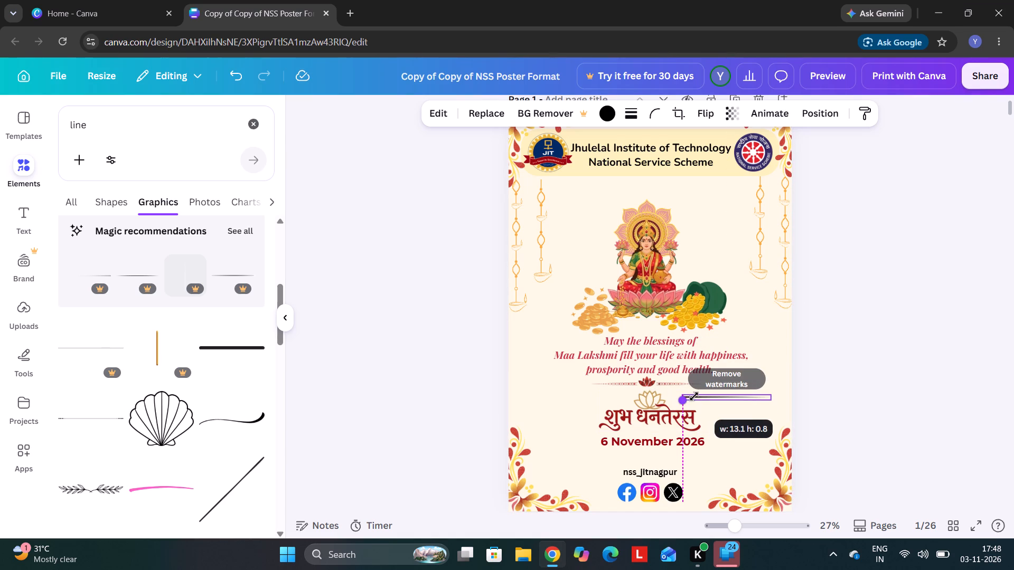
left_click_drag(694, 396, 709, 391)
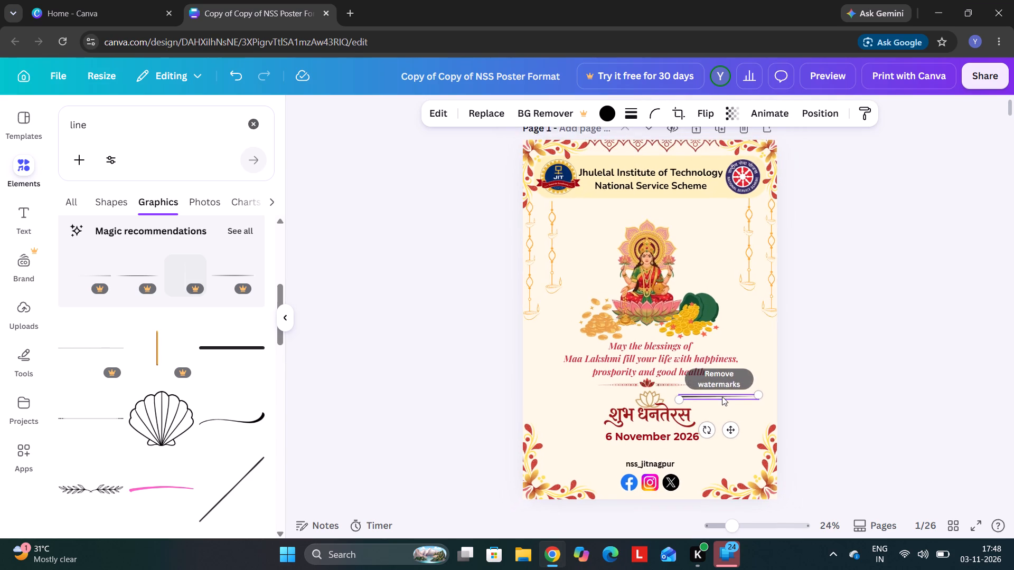
Move the tapered black line back to the end of the "May the blessings of" text line, level with that text.
left_click(734, 399)
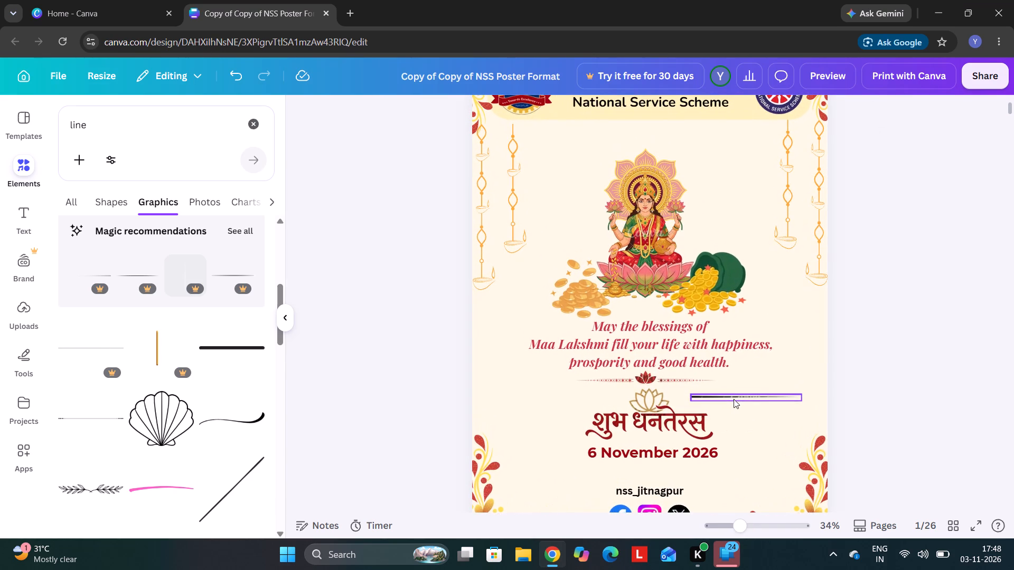
left_click_drag(737, 396, 772, 331)
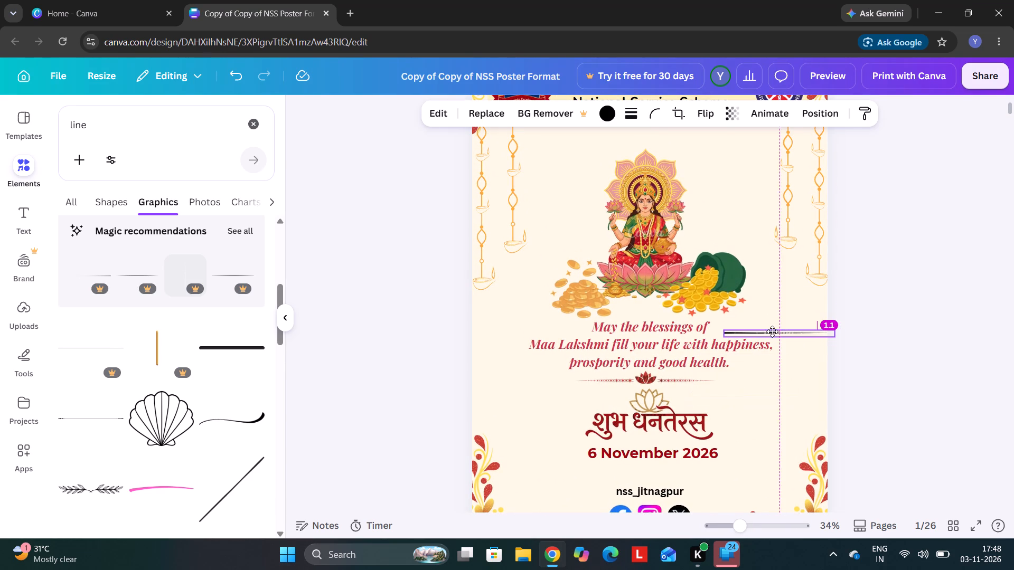
left_click_drag(772, 331, 759, 328)
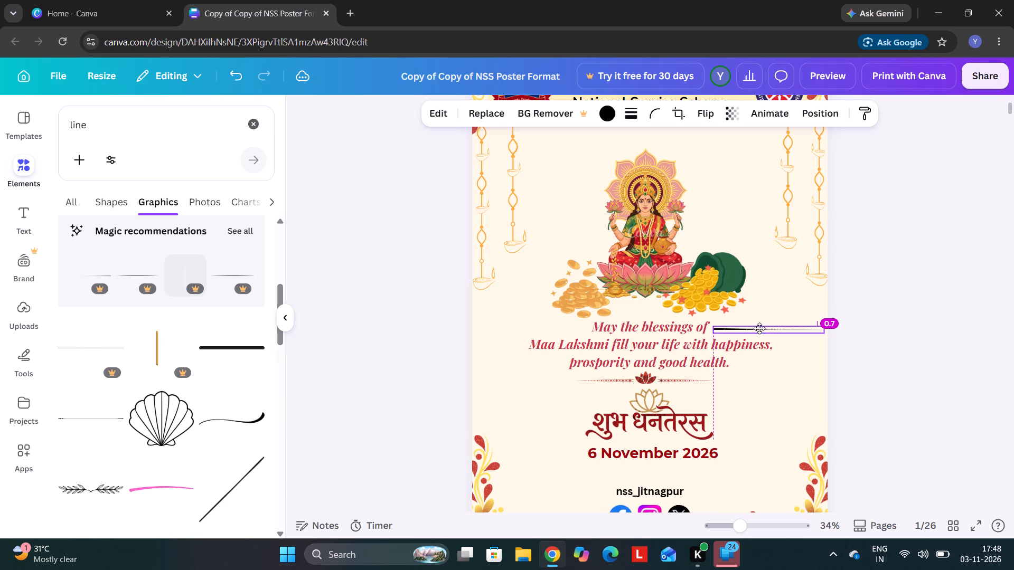
left_click_drag(759, 328, 759, 328)
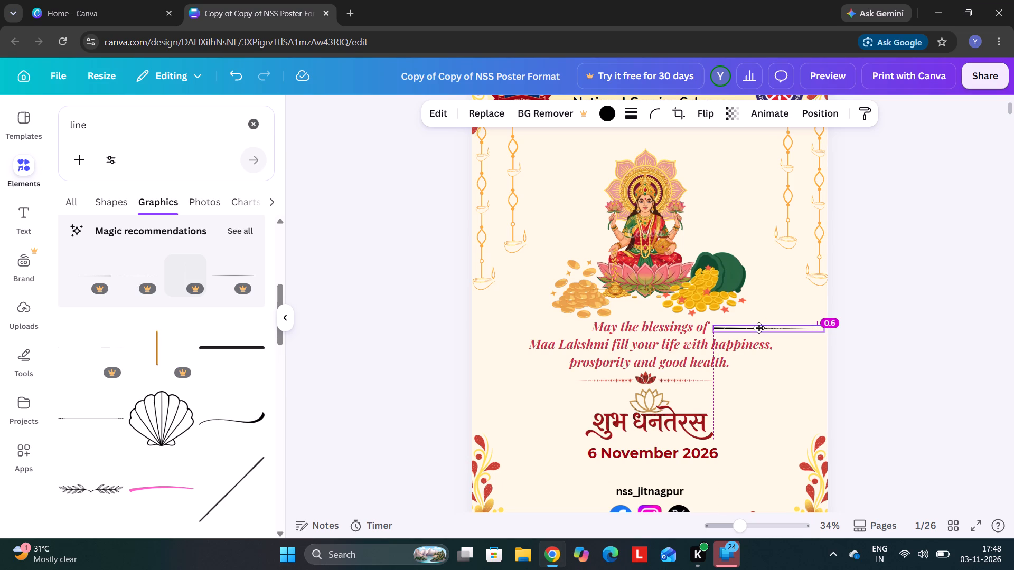
left_click_drag(759, 328, 757, 326)
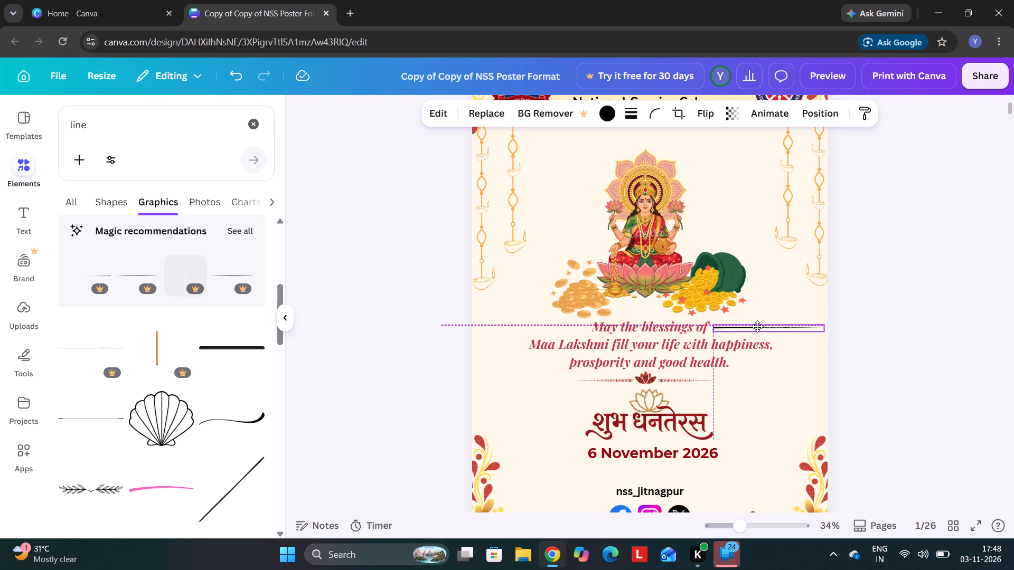
left_click_drag(757, 326, 759, 326)
left_click(862, 350)
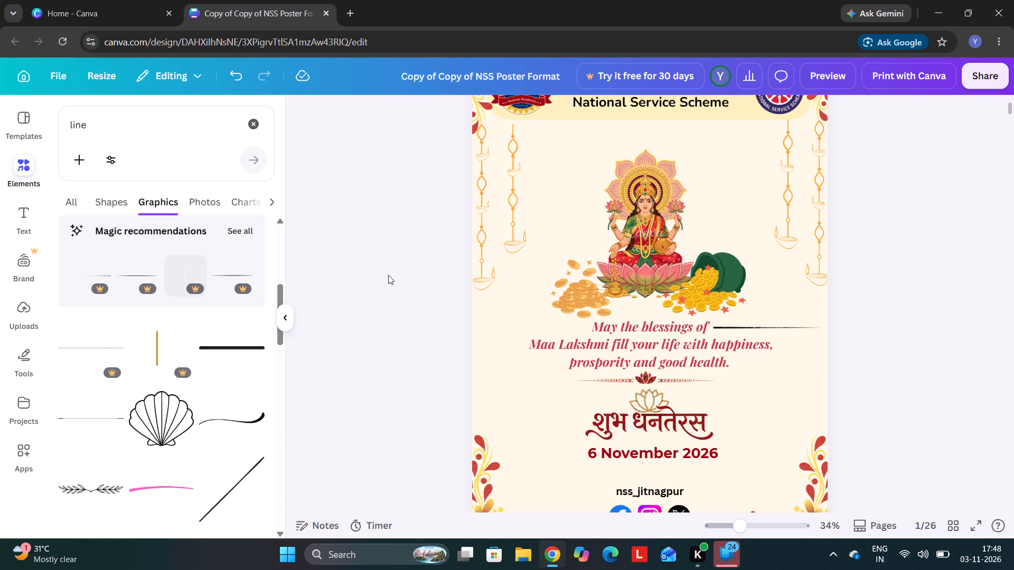
Duplicate the tapered black line and move the copy in front of the "May the blessings of" text line.
left_click(764, 329)
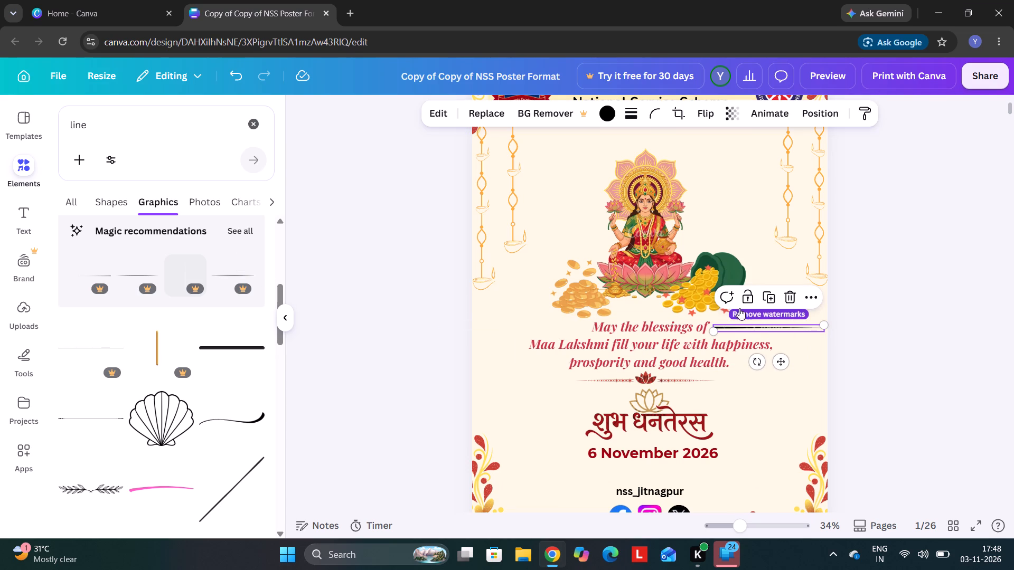
left_click(768, 295)
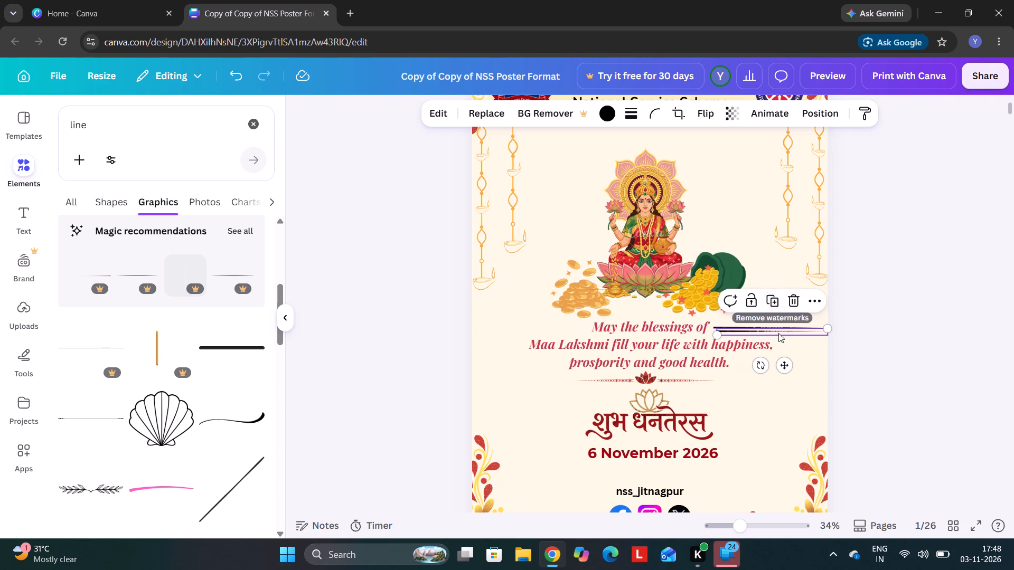
double_click(779, 334)
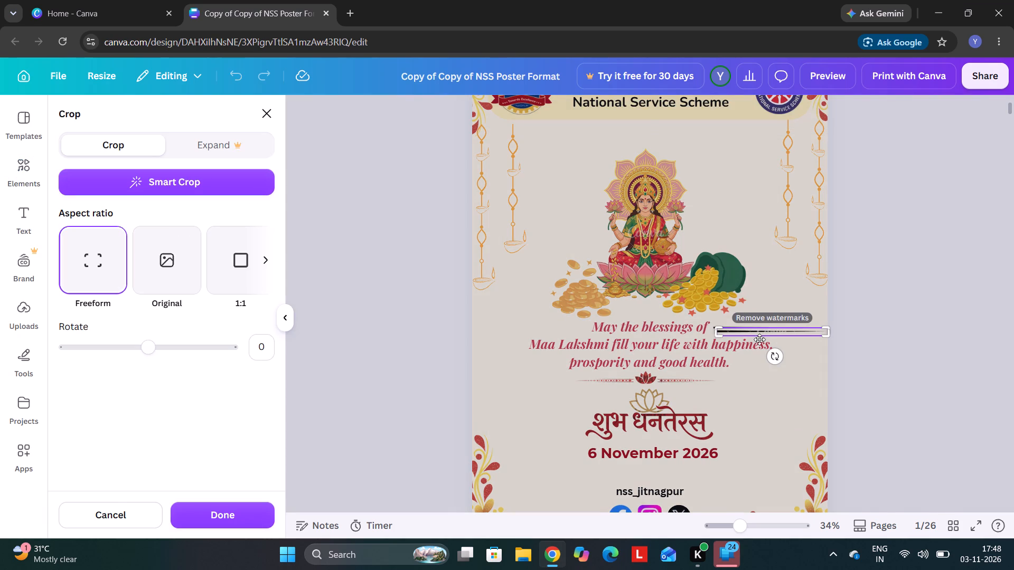
double_click(794, 360)
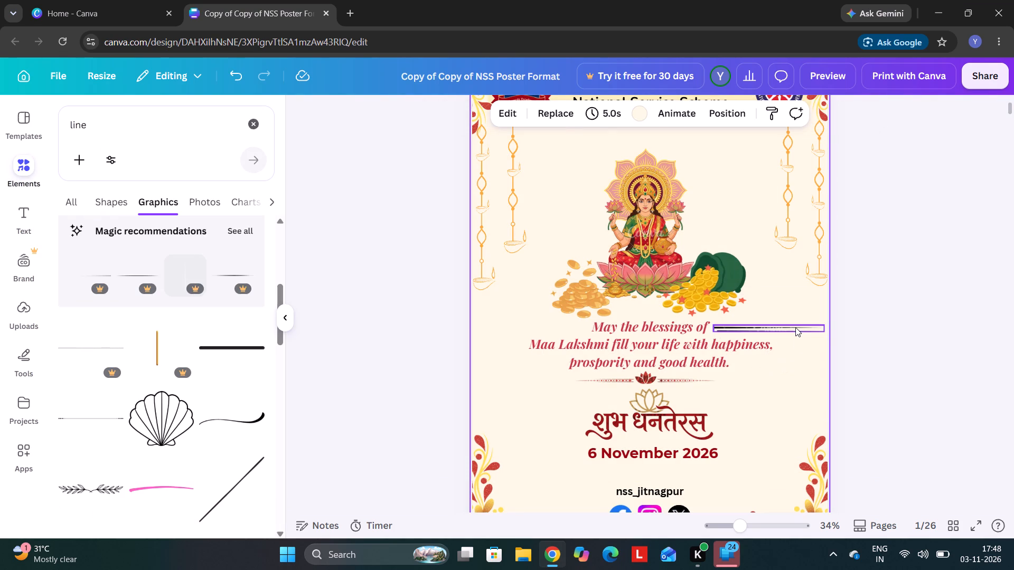
left_click(795, 330)
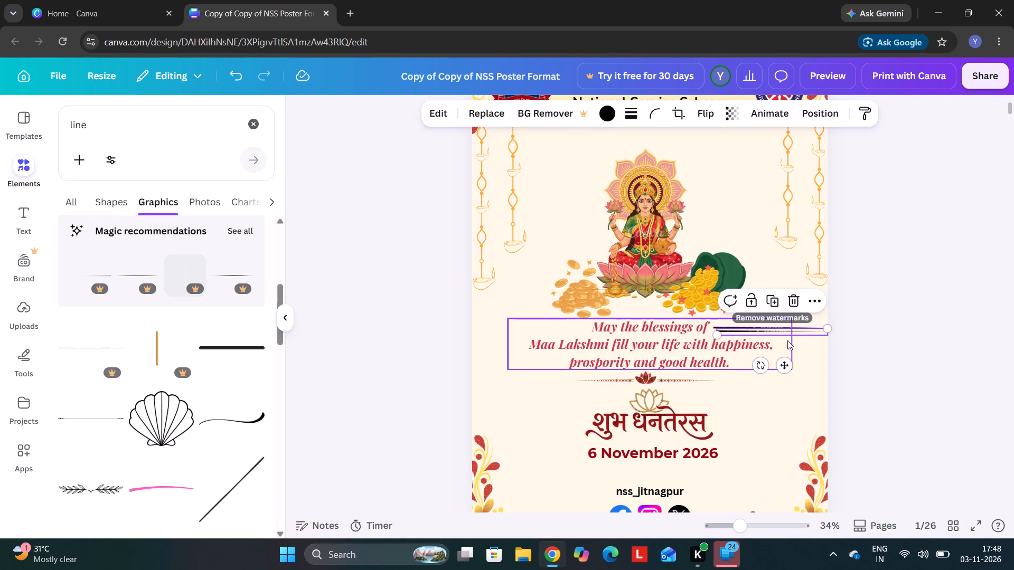
left_click_drag(784, 363, 729, 354)
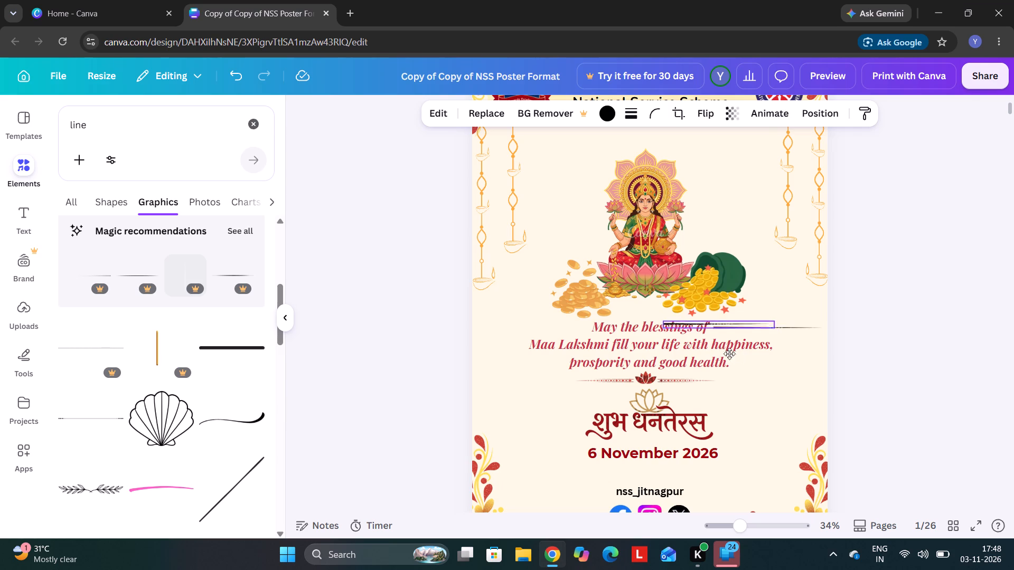
left_click_drag(729, 354, 549, 359)
Rotate the copied line half a turn so it lies horizontal with its thick end facing "May".
left_click_drag(527, 361, 566, 289)
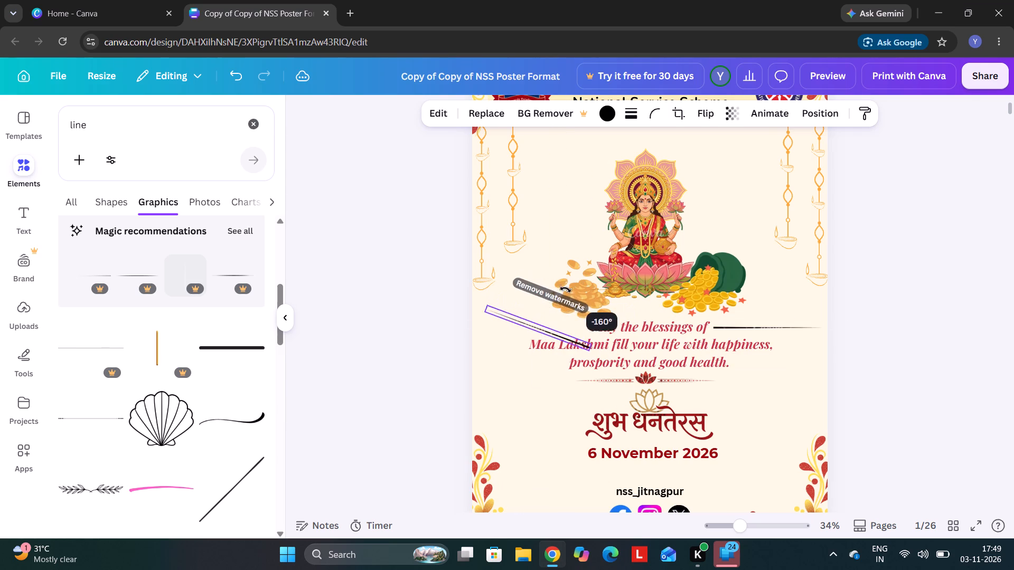
left_click_drag(566, 289, 574, 288)
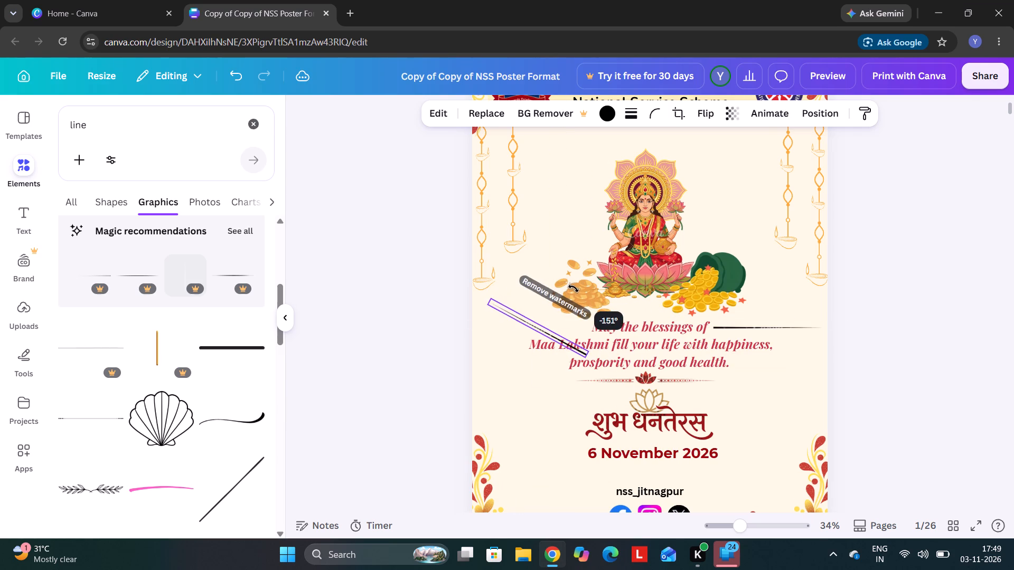
left_click_drag(574, 288, 557, 252)
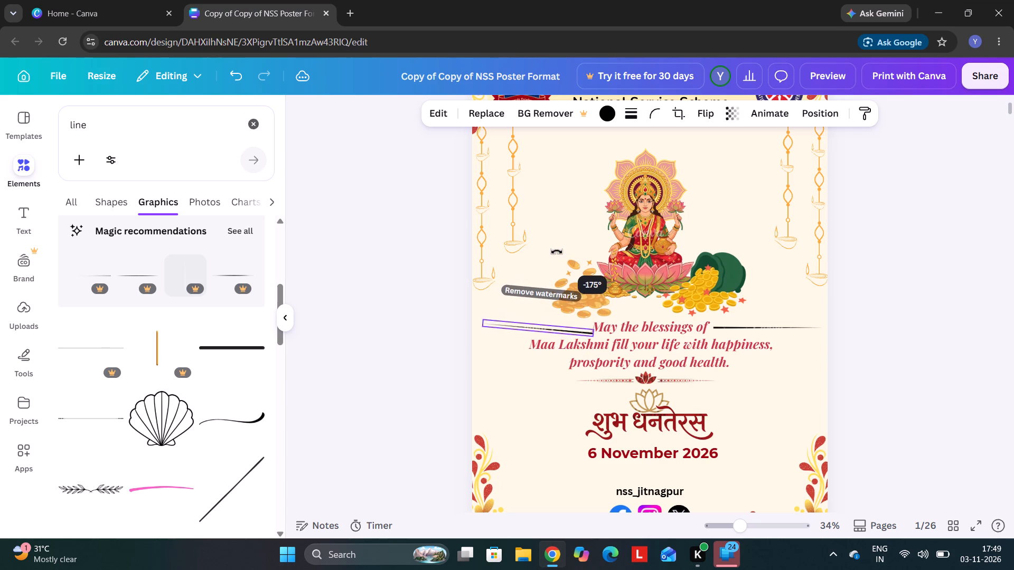
left_click_drag(557, 252, 550, 235)
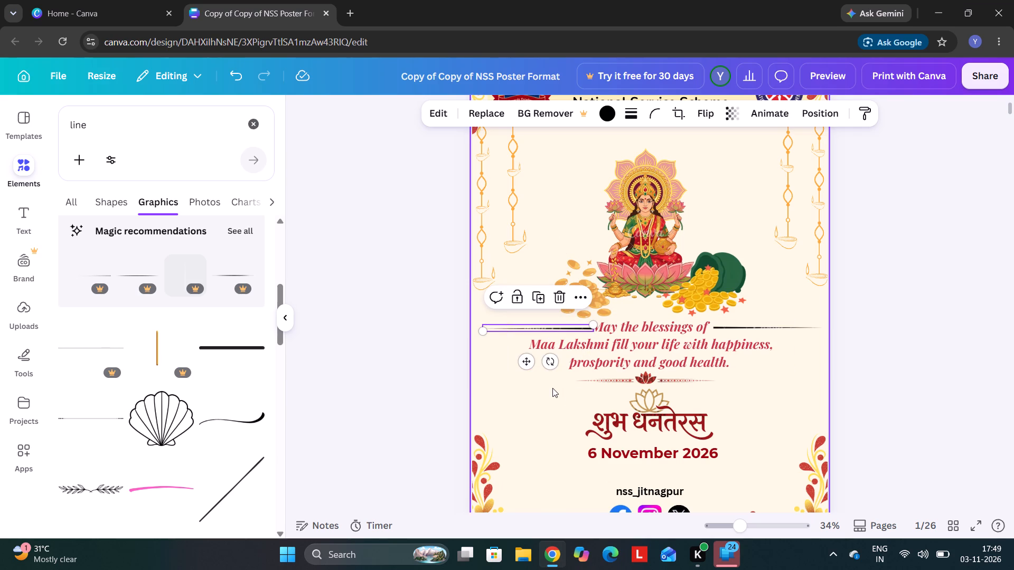
left_click(552, 388)
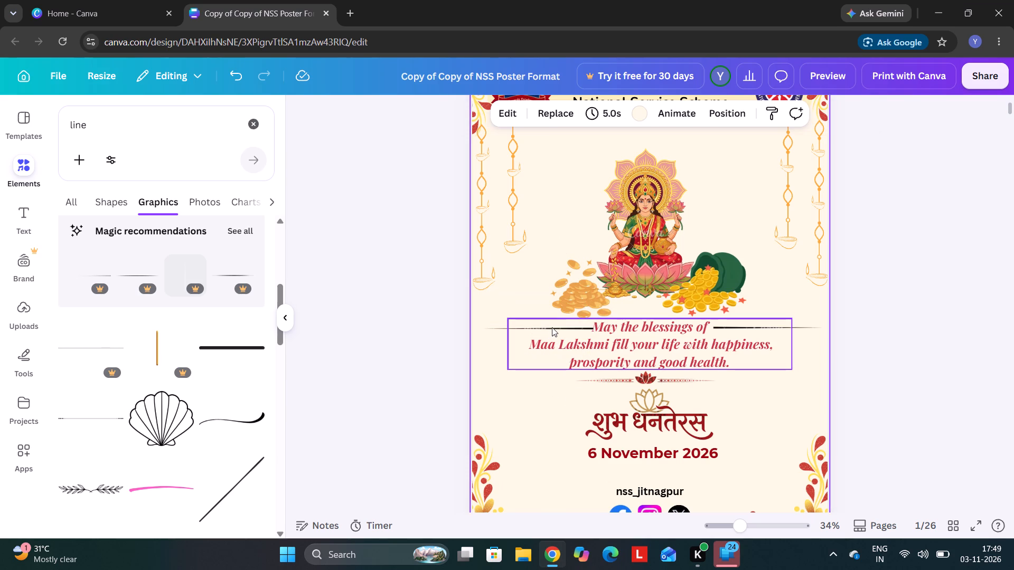
Shift the copied line outward so it leaves a small gap before "May" and aligns with the text line.
left_click(552, 327)
left_click(540, 327)
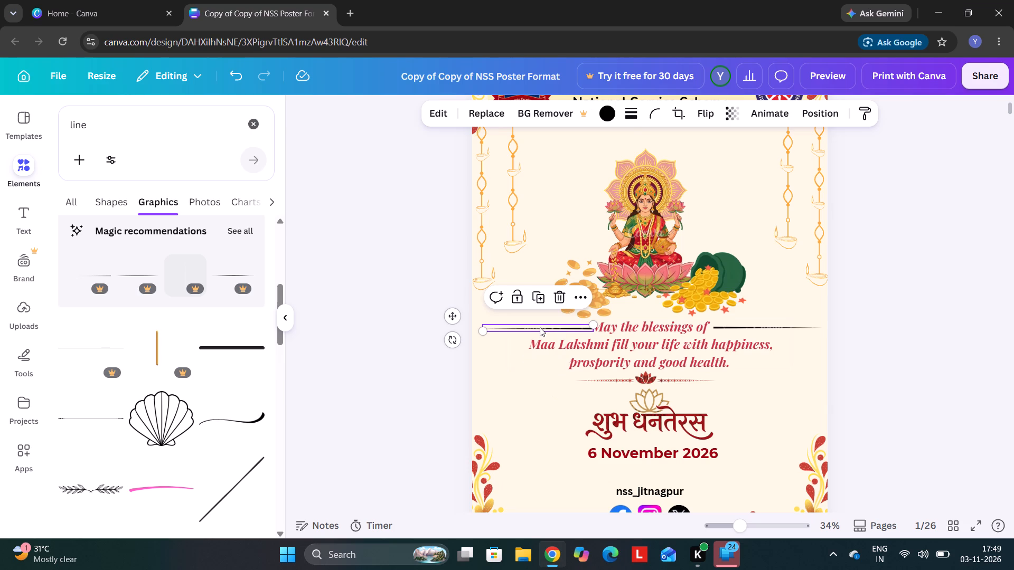
left_click_drag(535, 329, 527, 326)
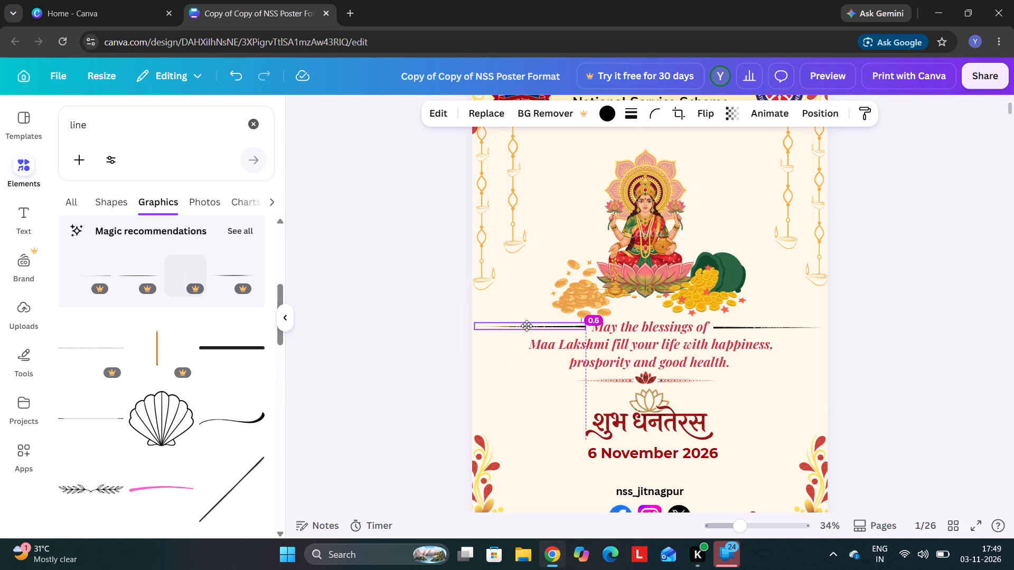
left_click_drag(527, 326, 527, 326)
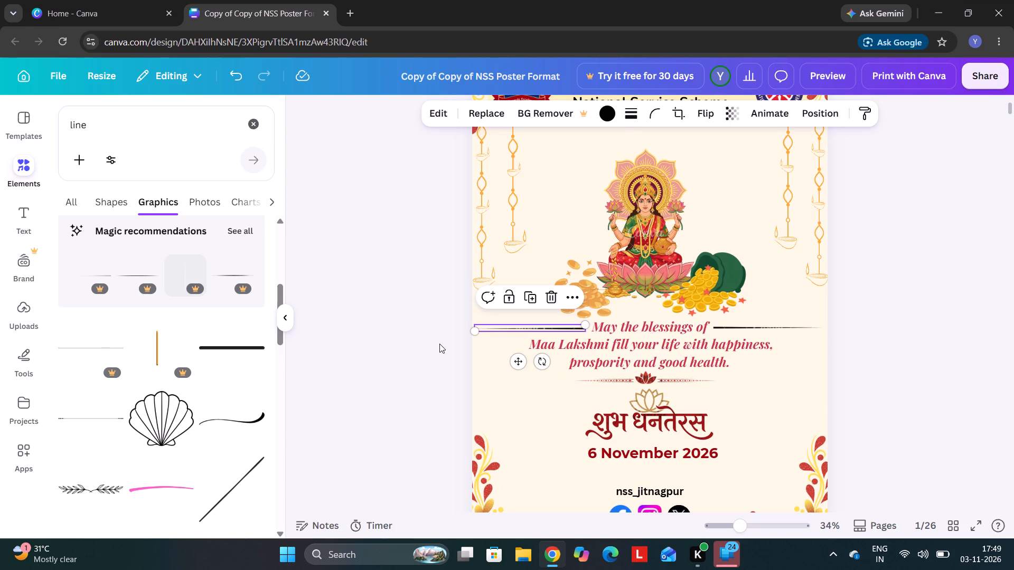
left_click(439, 344)
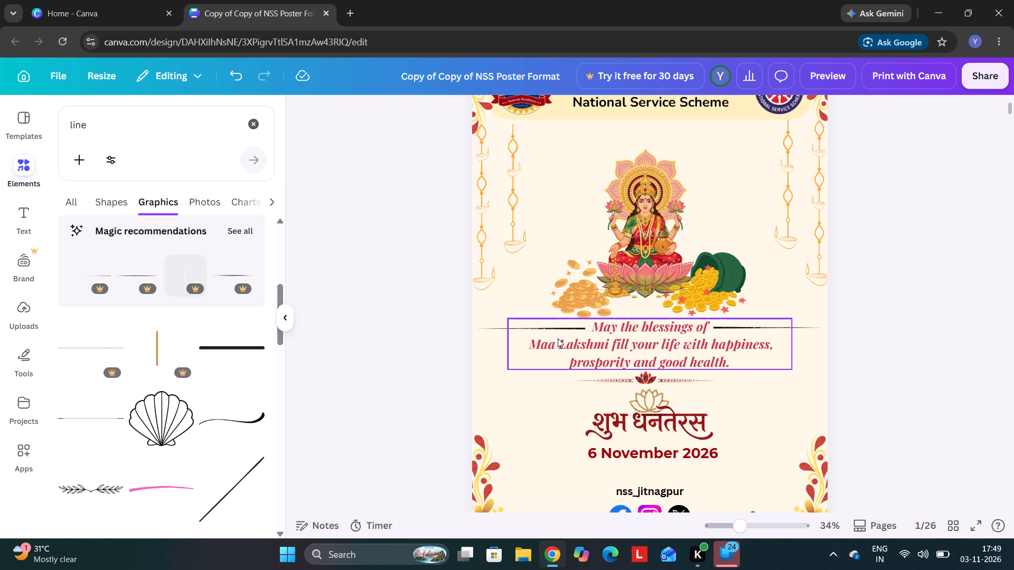
Recolour both tapered lines flanking "May the blessings of" dark red.
left_click(564, 326)
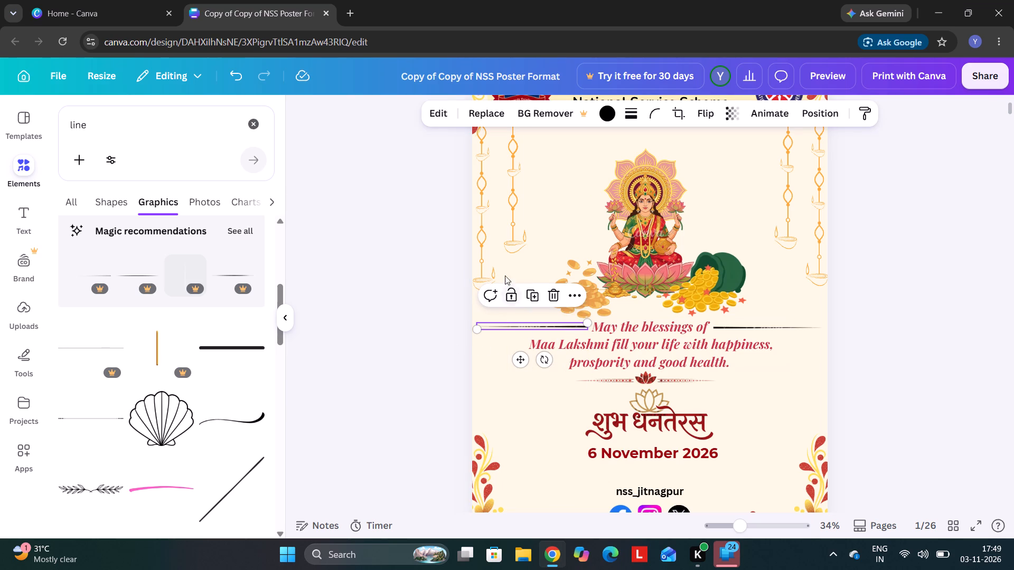
left_click(606, 111)
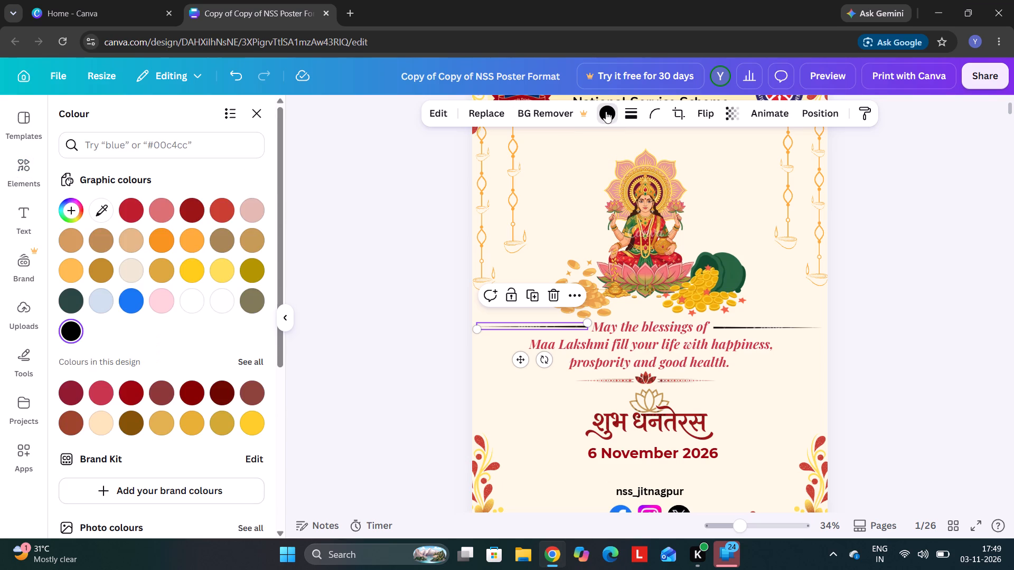
left_click(192, 207)
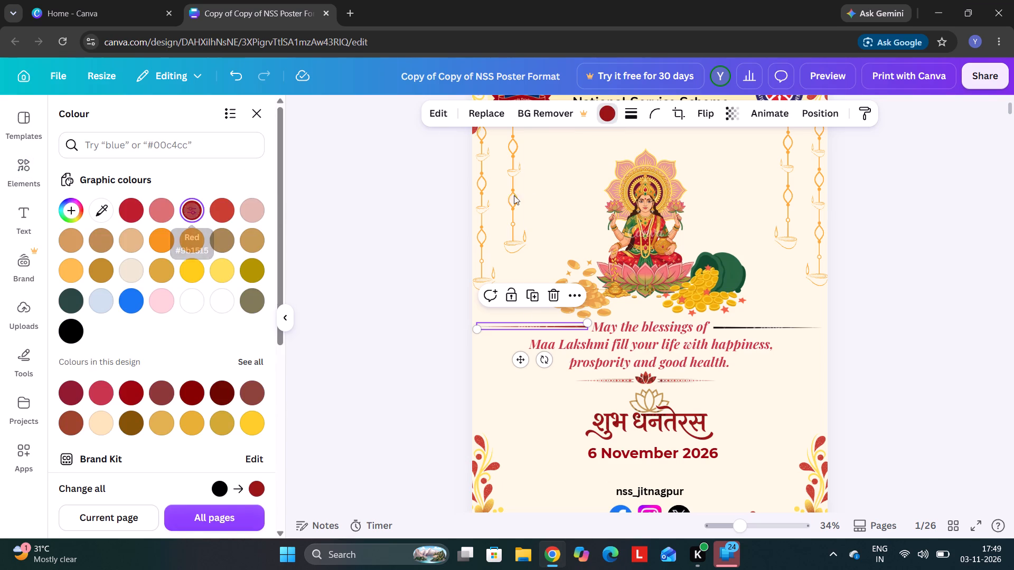
left_click(751, 329)
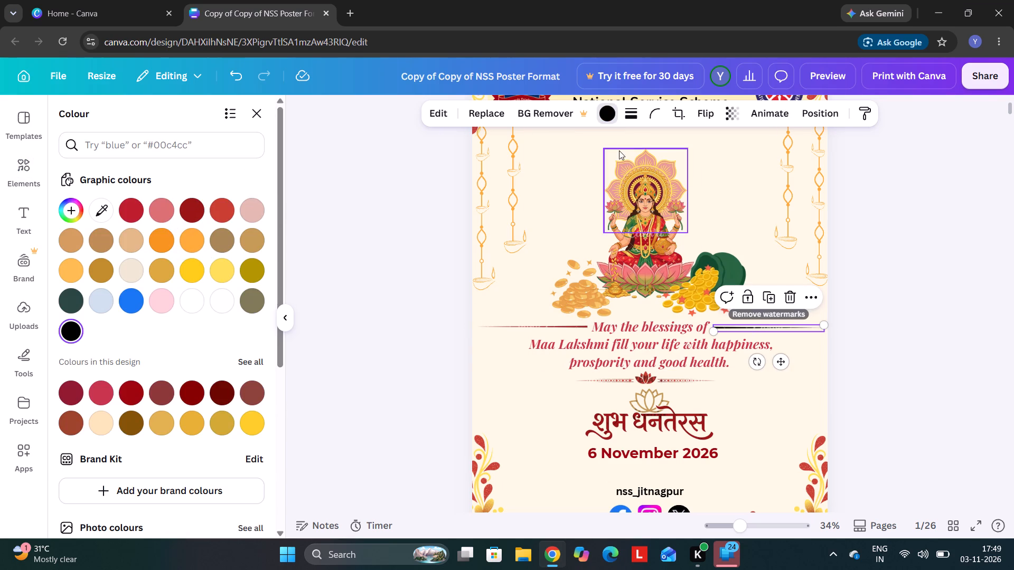
left_click(606, 117)
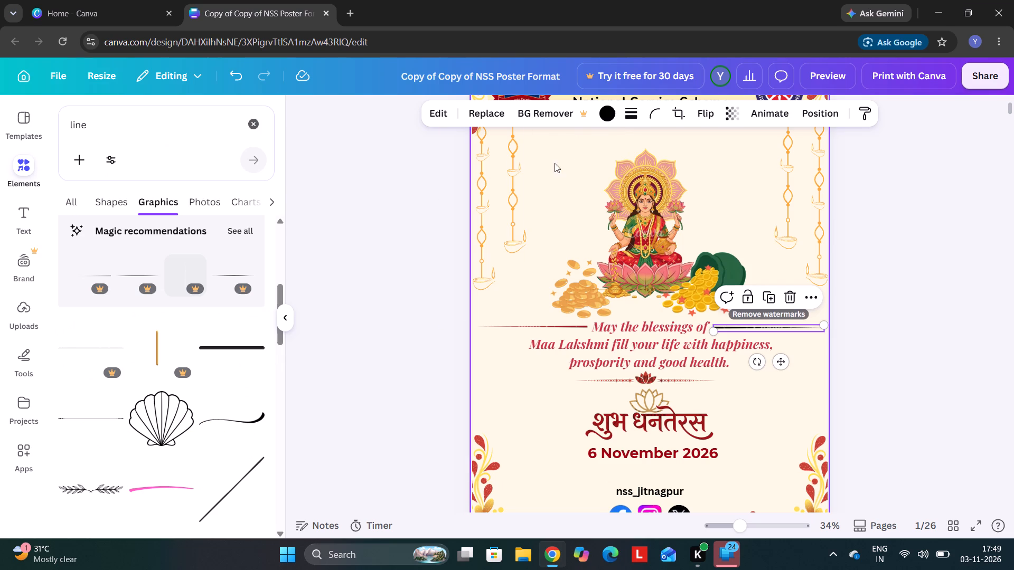
left_click(607, 110)
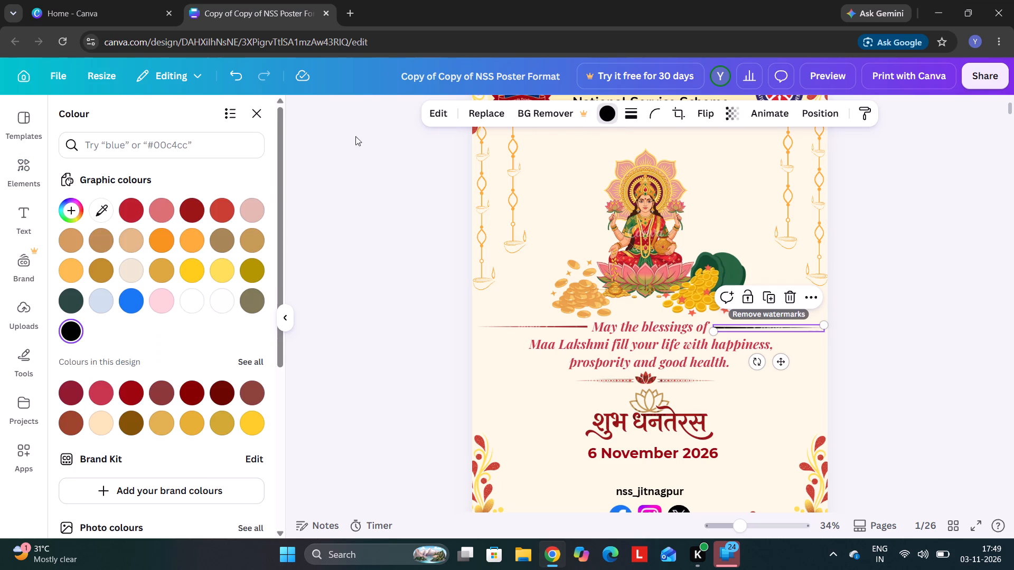
left_click(191, 206)
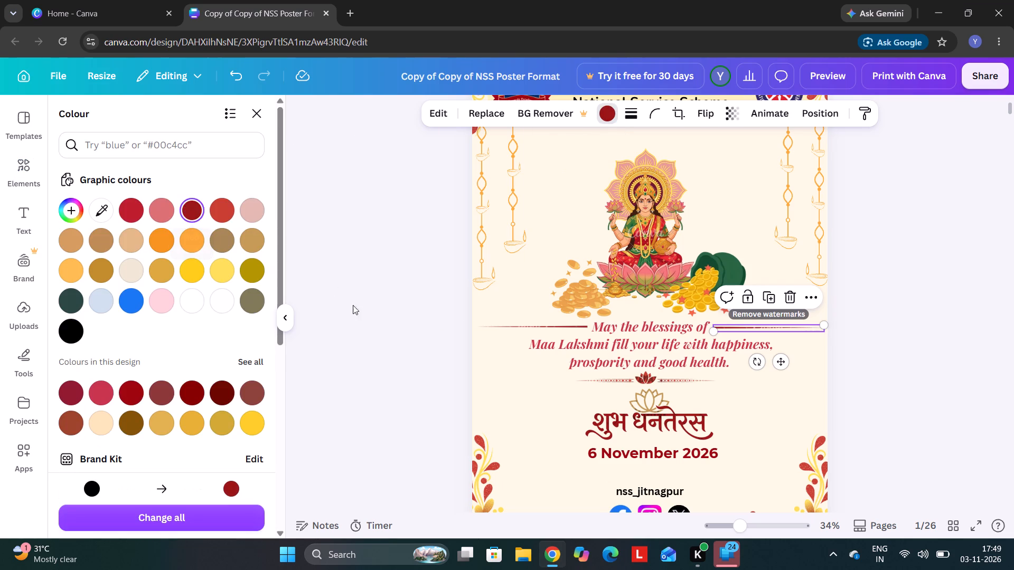
left_click(356, 310)
left_click(577, 426)
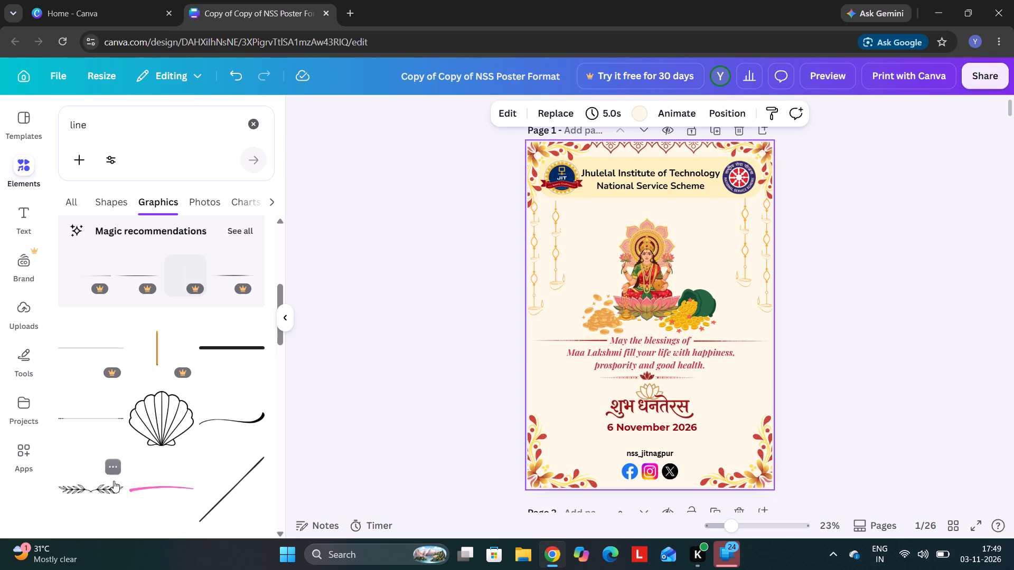
Add another tapered black line from the recommended line graphics and place it below the blessing text, on the lotus divider's left side.
left_click(97, 275)
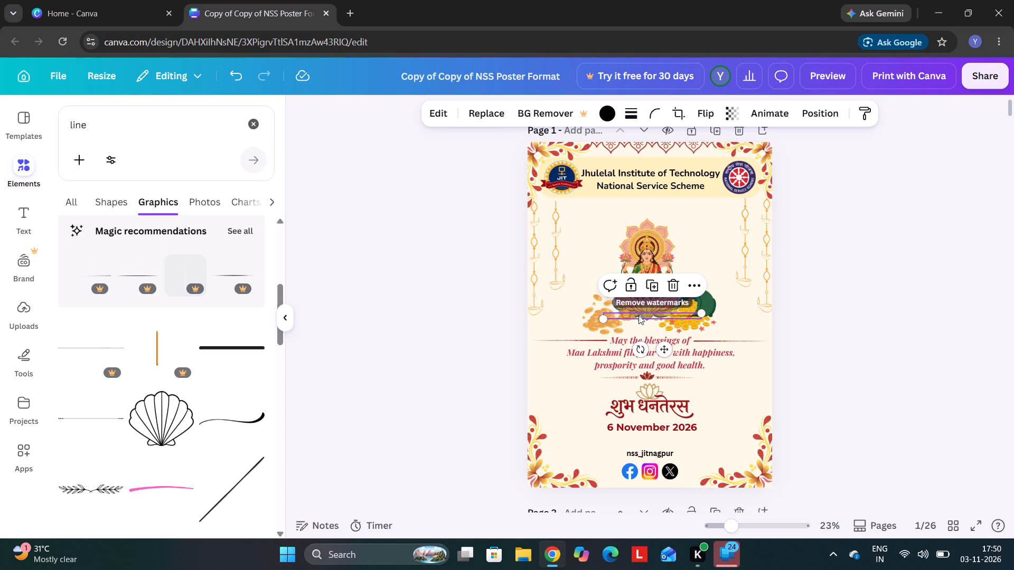
left_click_drag(644, 313, 556, 389)
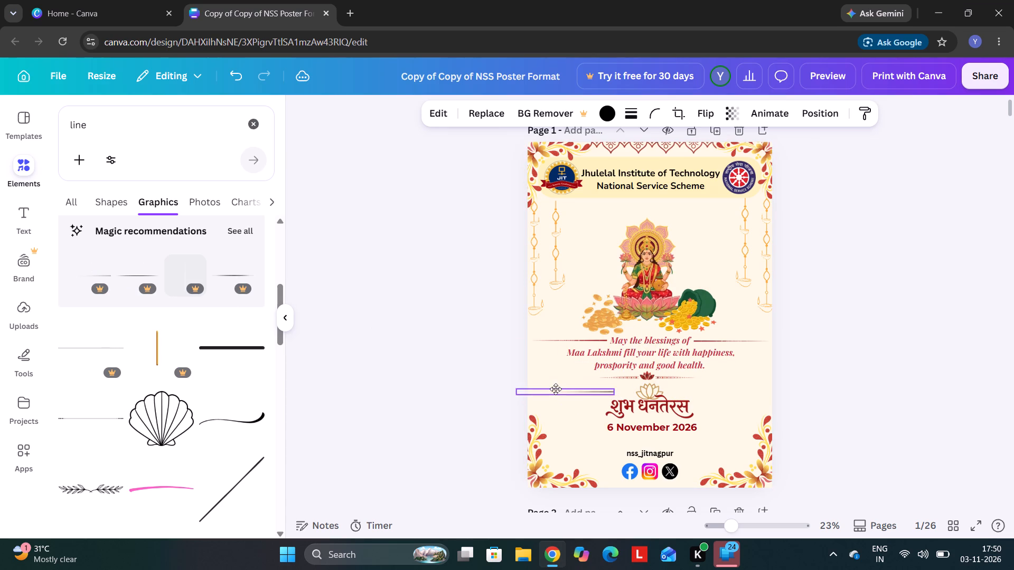
left_click_drag(556, 389, 547, 380)
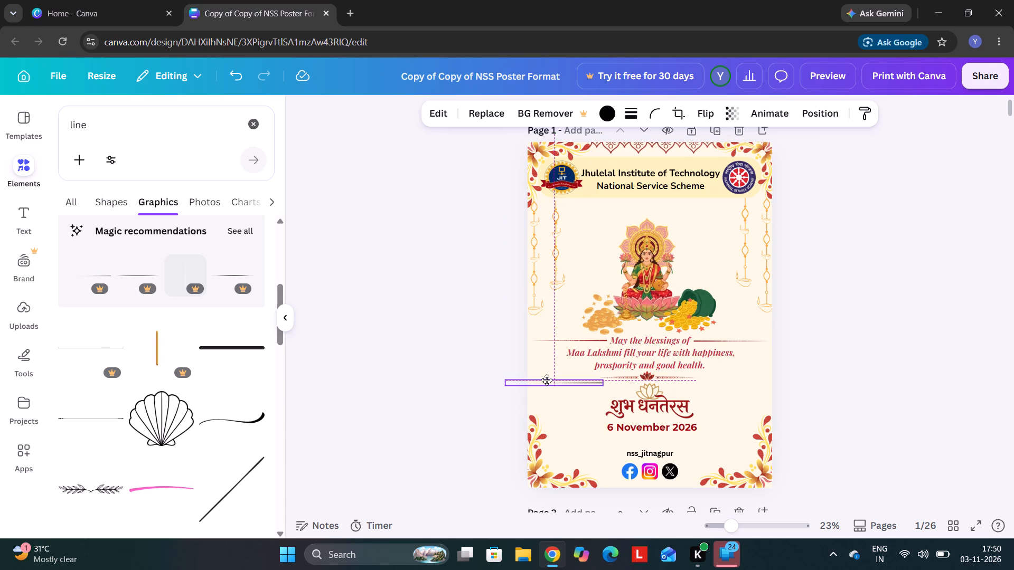
left_click_drag(547, 380, 547, 382)
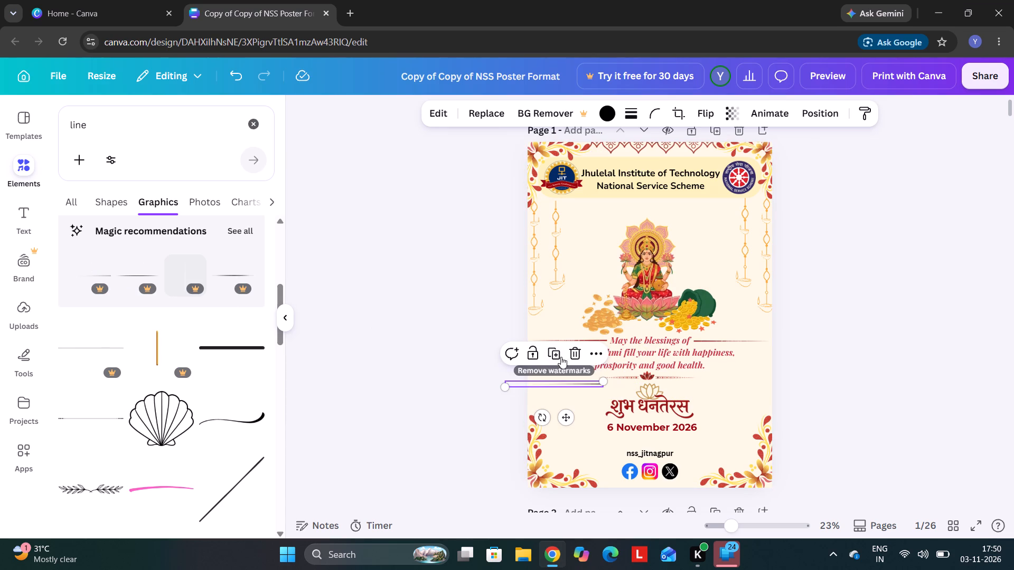
Move the dark red line in front of "May the blessings of" up to just beneath the header banner.
left_click_drag(602, 339, 602, 298)
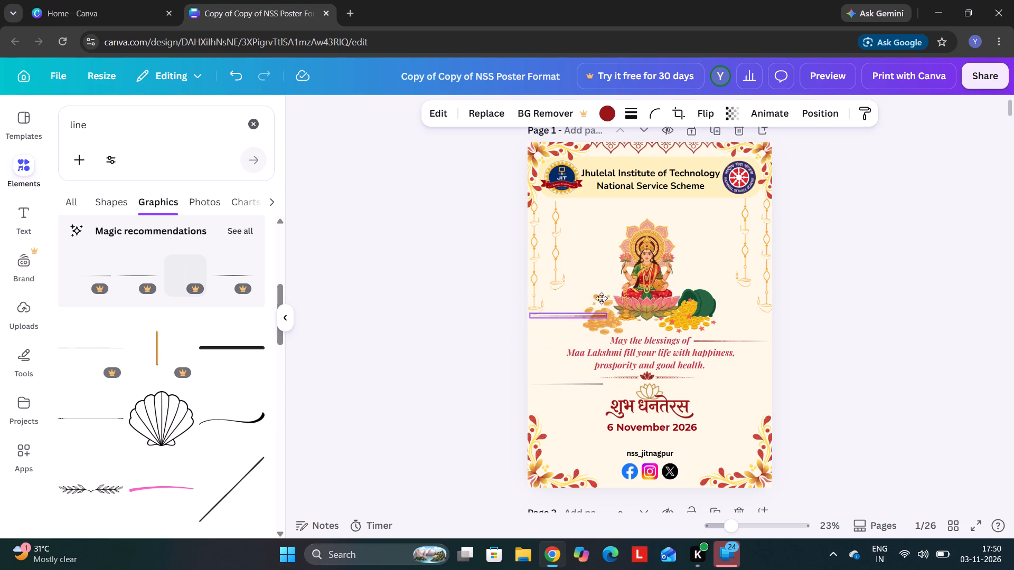
left_click_drag(602, 298, 608, 211)
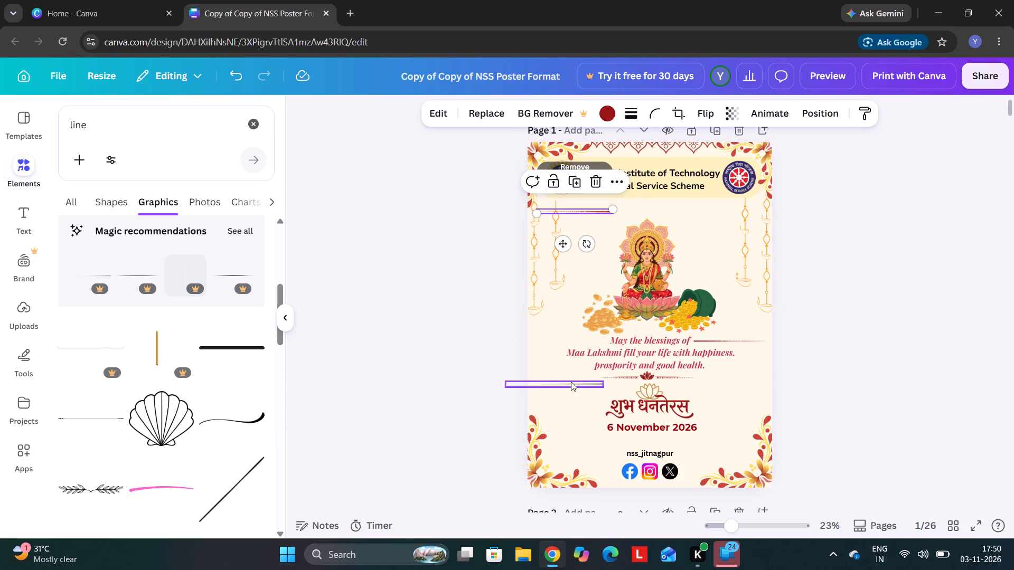
Move the black tapered line up in front of "May the blessings of", level with that text line.
left_click_drag(570, 382, 570, 340)
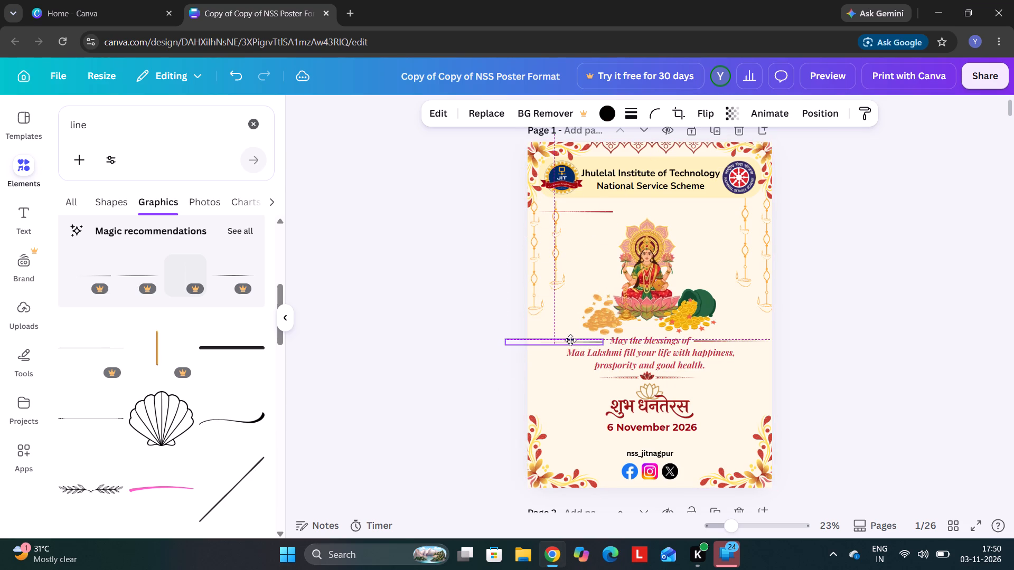
left_click_drag(570, 340, 572, 338)
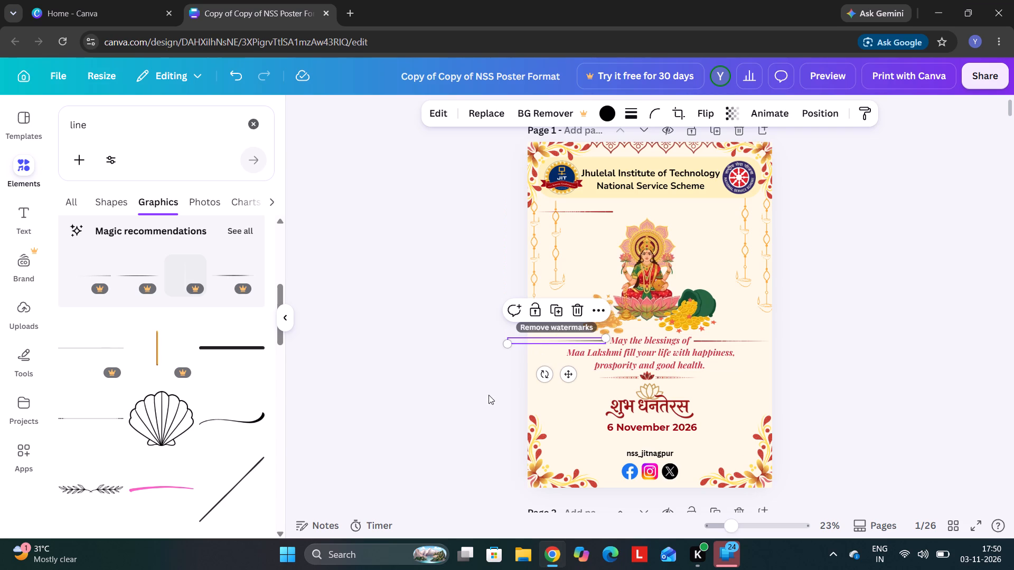
Recolour the black tapered line in front of "May the blessings of" dark red #9b1515.
left_click(610, 114)
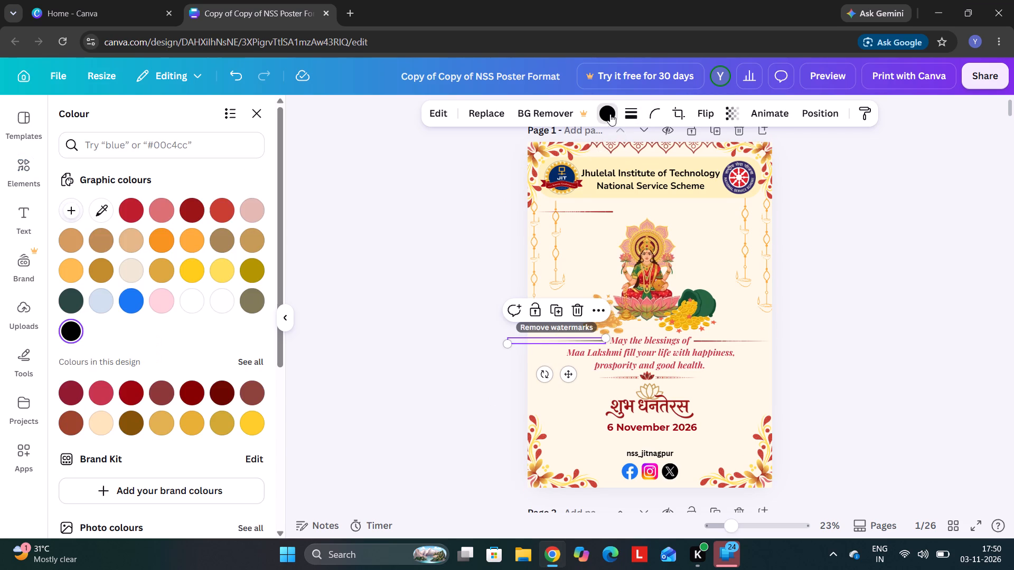
left_click(194, 201)
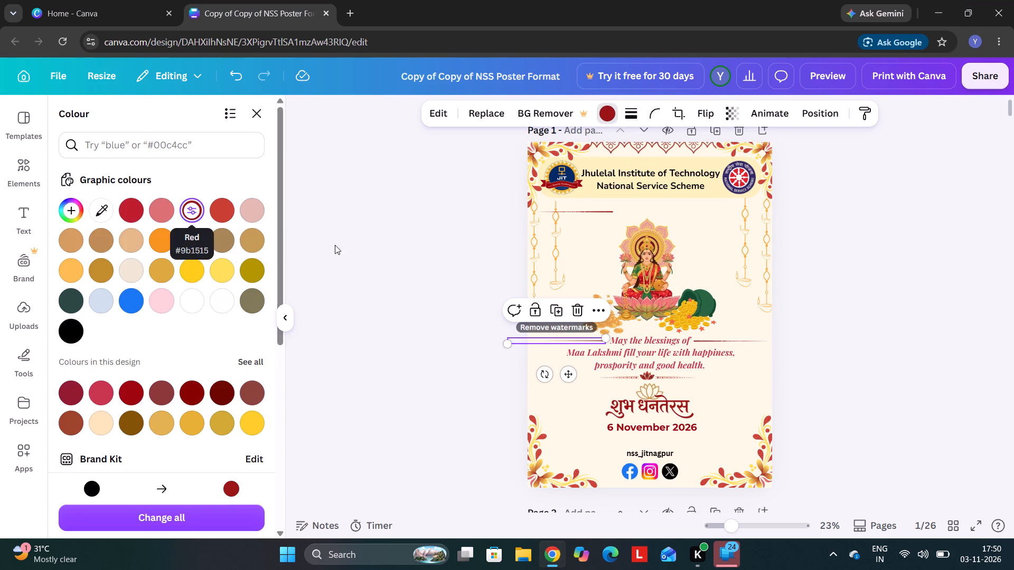
left_click(407, 283)
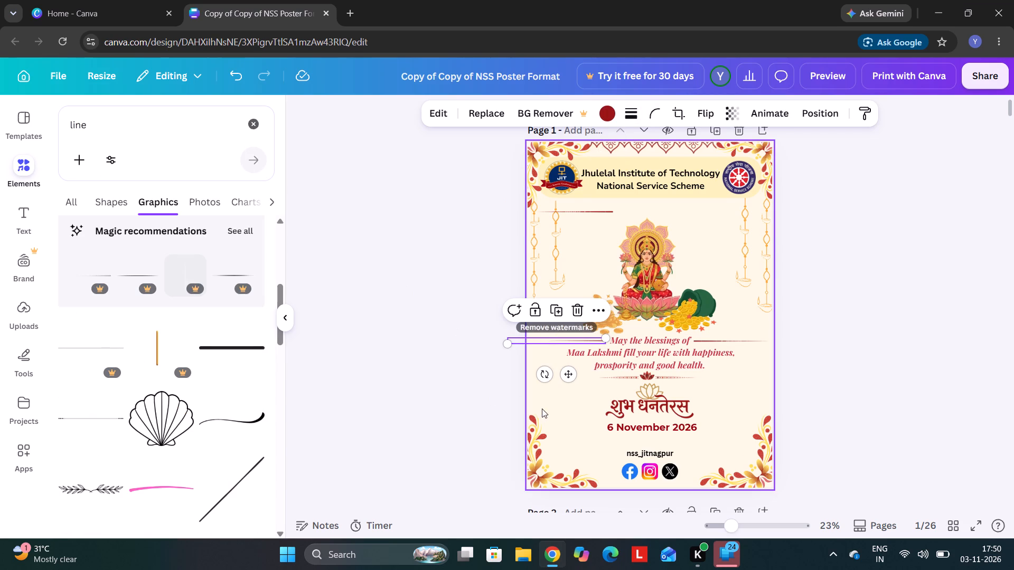
left_click(556, 403)
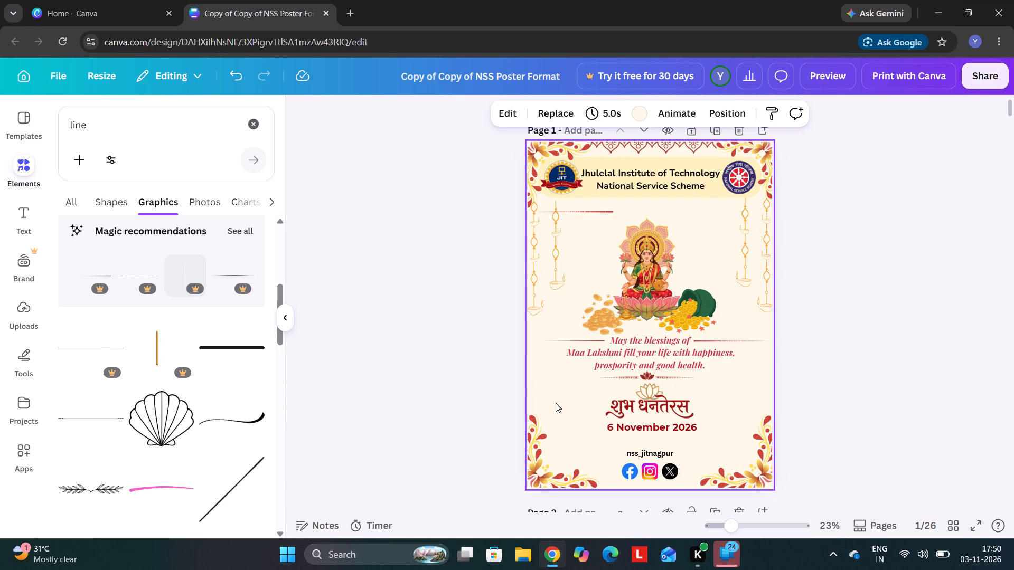
Move the old dark red line after "May the blessings of" up beside the Lakshmi figure, above the pot of coins.
left_click(718, 338)
left_click(721, 340)
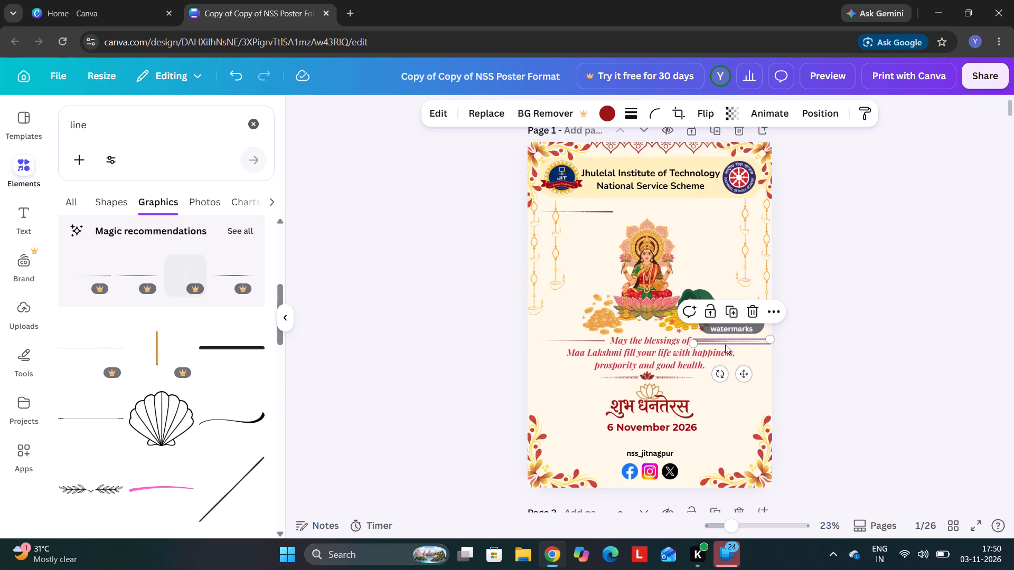
left_click_drag(743, 370, 726, 293)
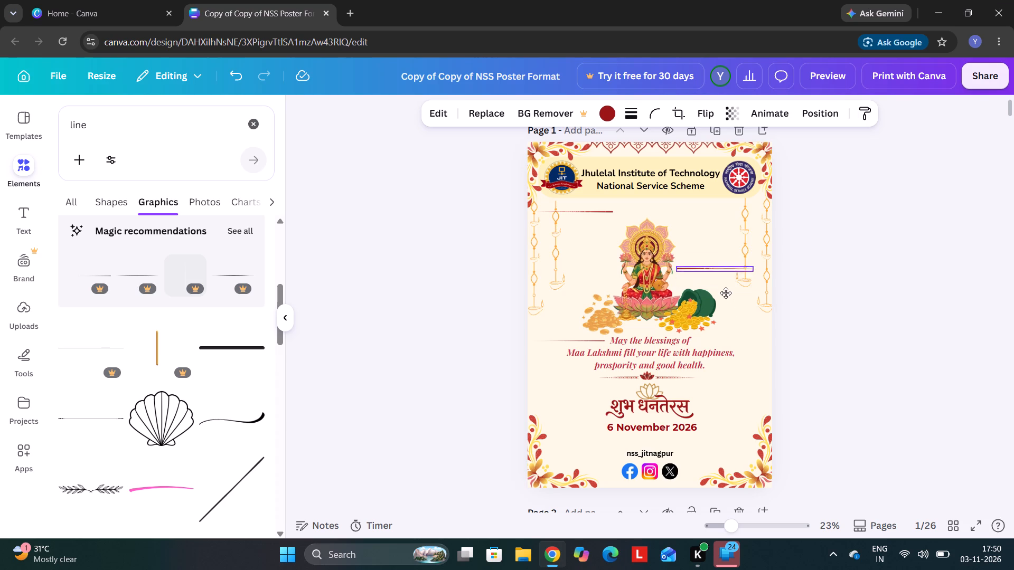
left_click_drag(726, 293, 722, 284)
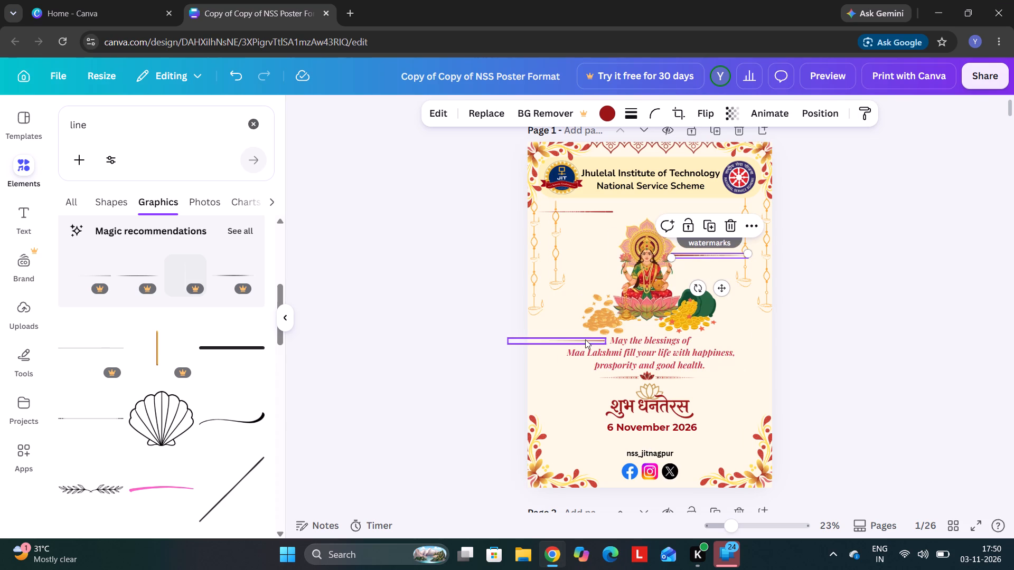
Duplicate the dark red line in front of "May" and move the copy across to the end of "blessings of".
left_click(585, 339)
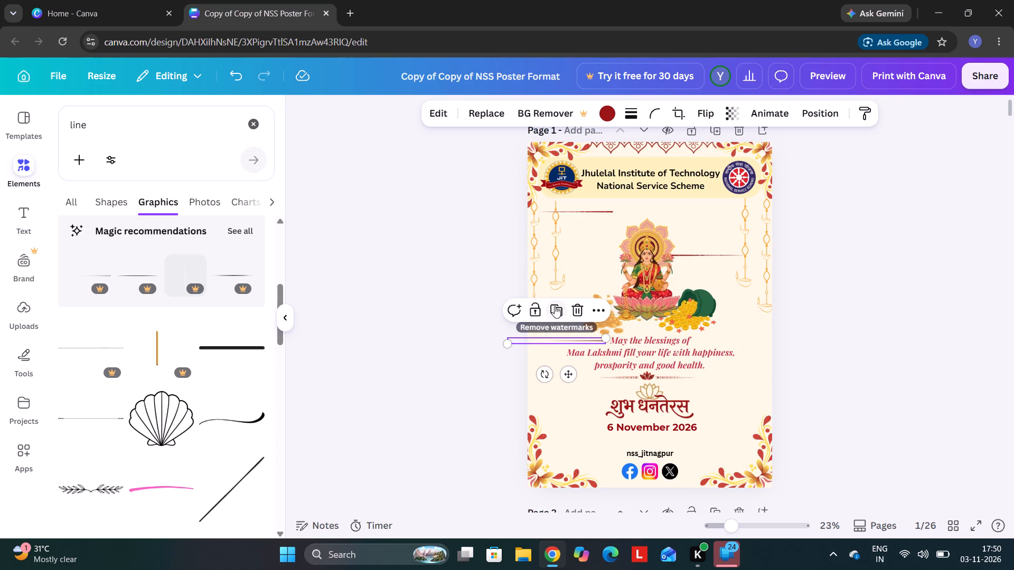
left_click(557, 308)
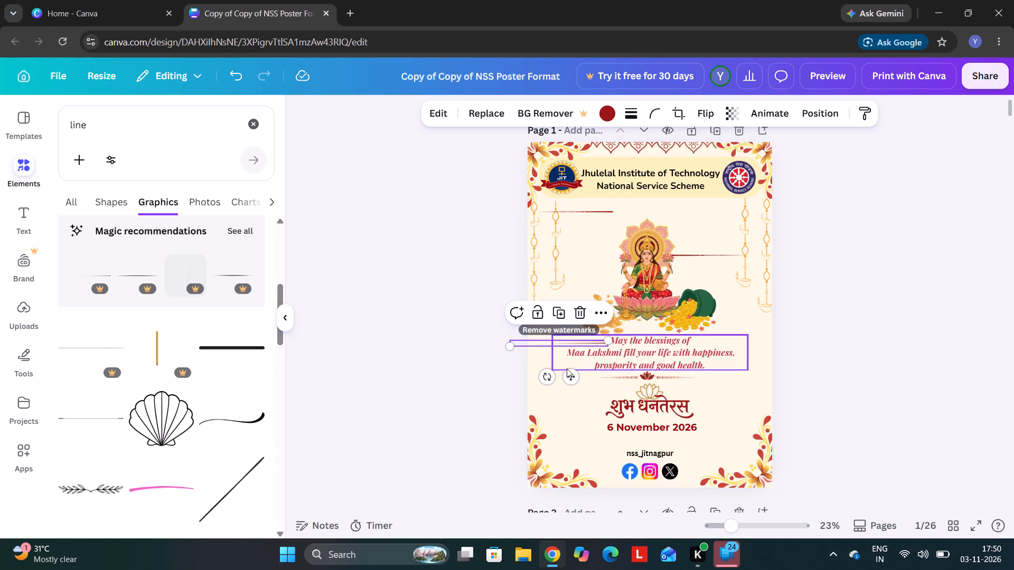
left_click_drag(569, 379, 701, 376)
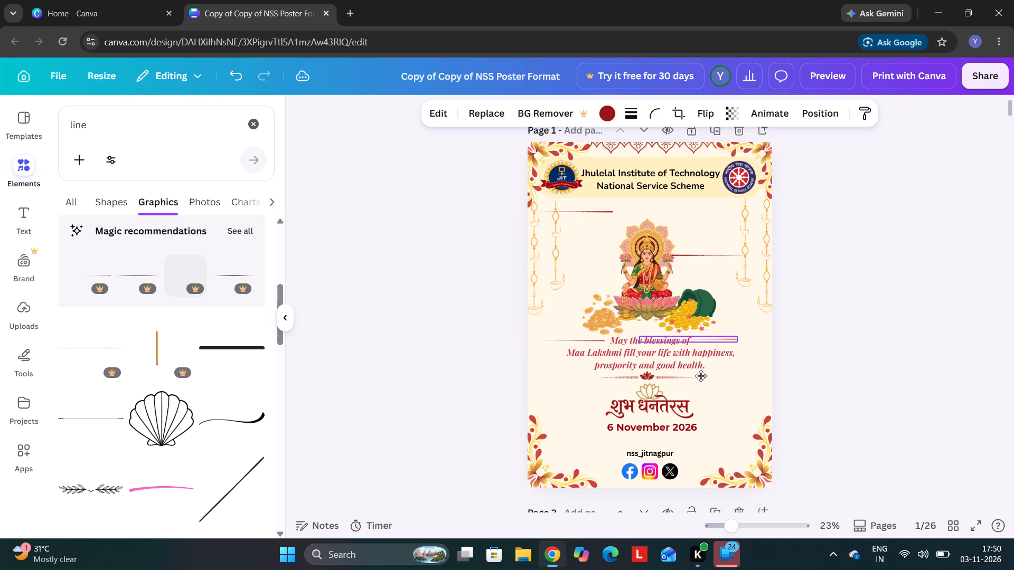
left_click_drag(701, 376, 712, 377)
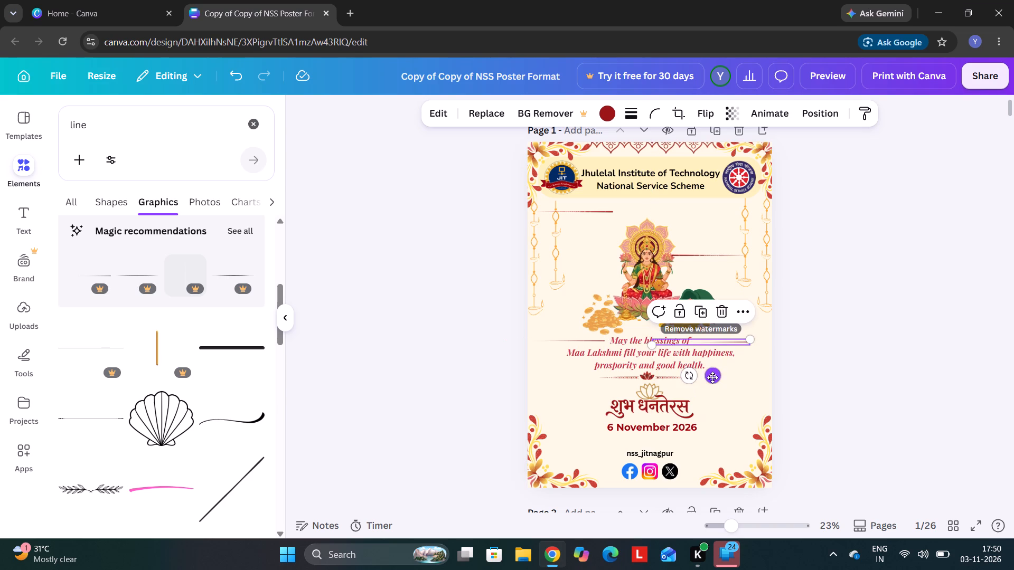
Rotate the copied dark red line 180° so its tapered end points outward, keeping it horizontal.
left_click_drag(689, 377, 724, 320)
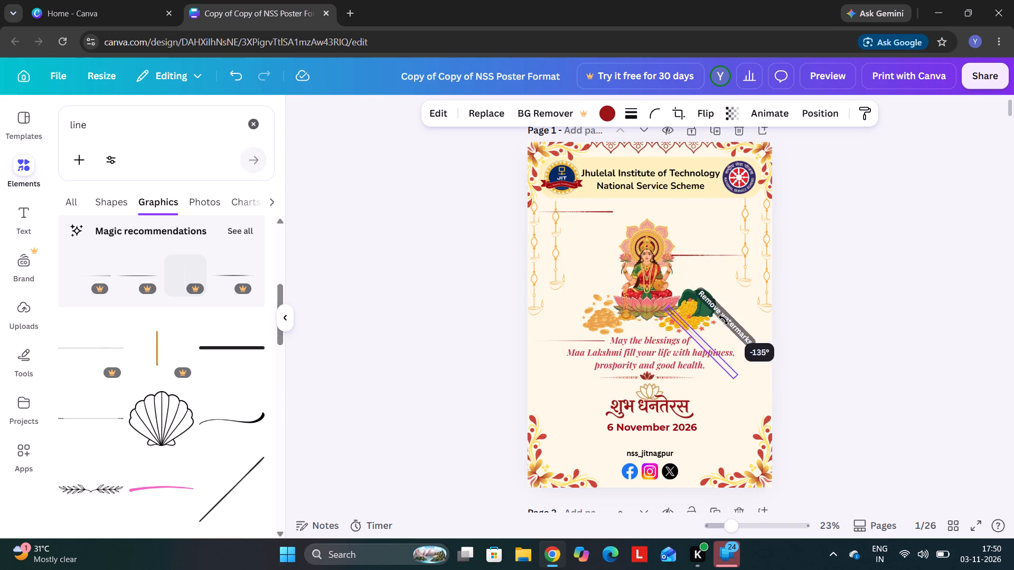
left_click_drag(724, 320, 700, 317)
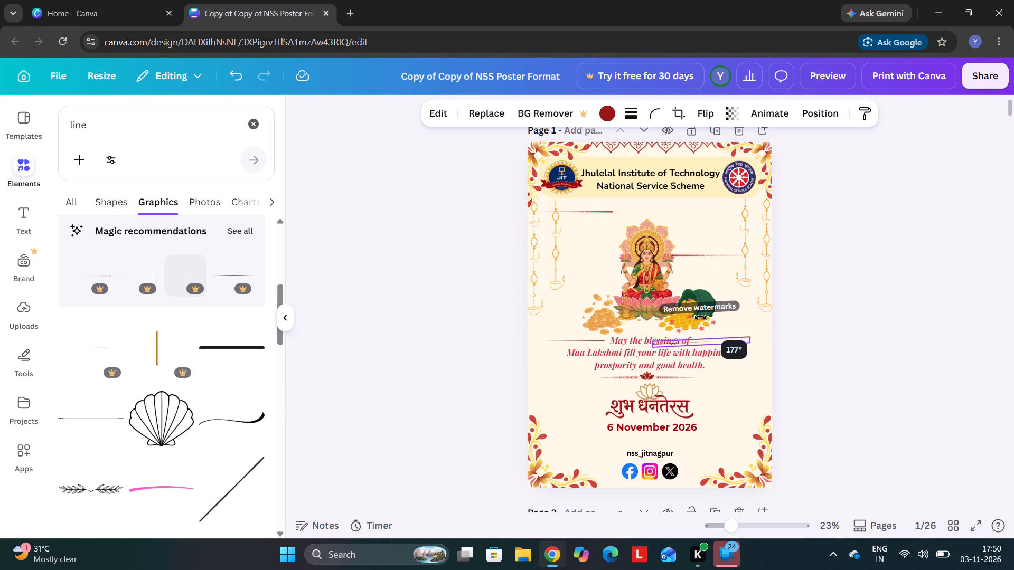
left_click_drag(700, 317, 700, 318)
left_click_drag(700, 318, 701, 323)
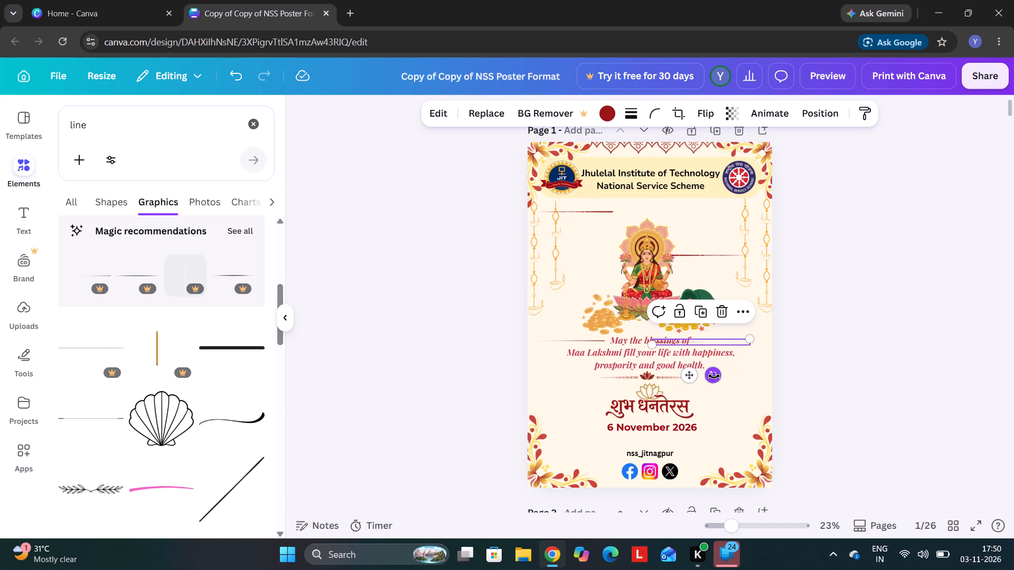
left_click_drag(715, 377, 718, 383)
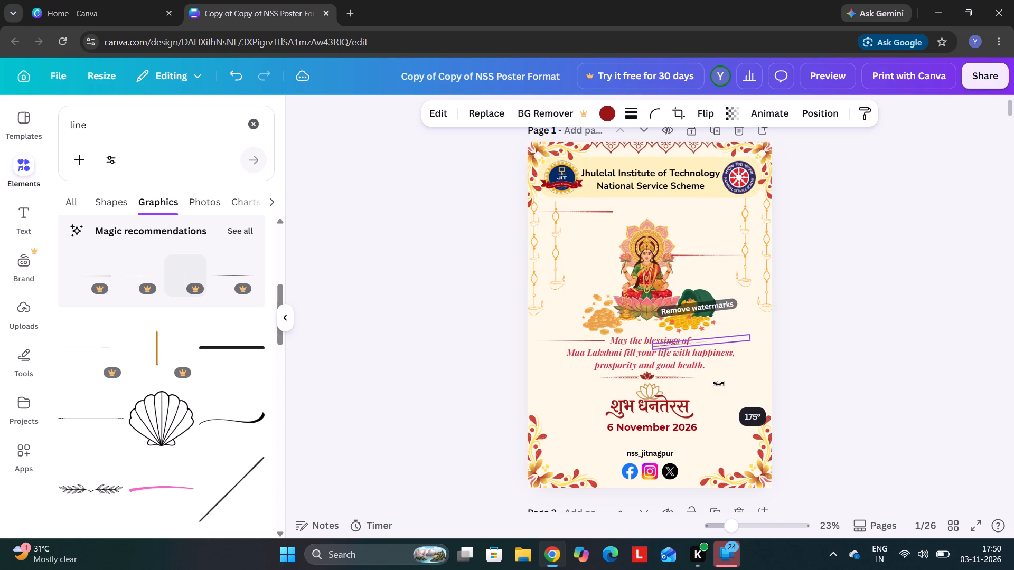
left_click_drag(718, 383, 715, 374)
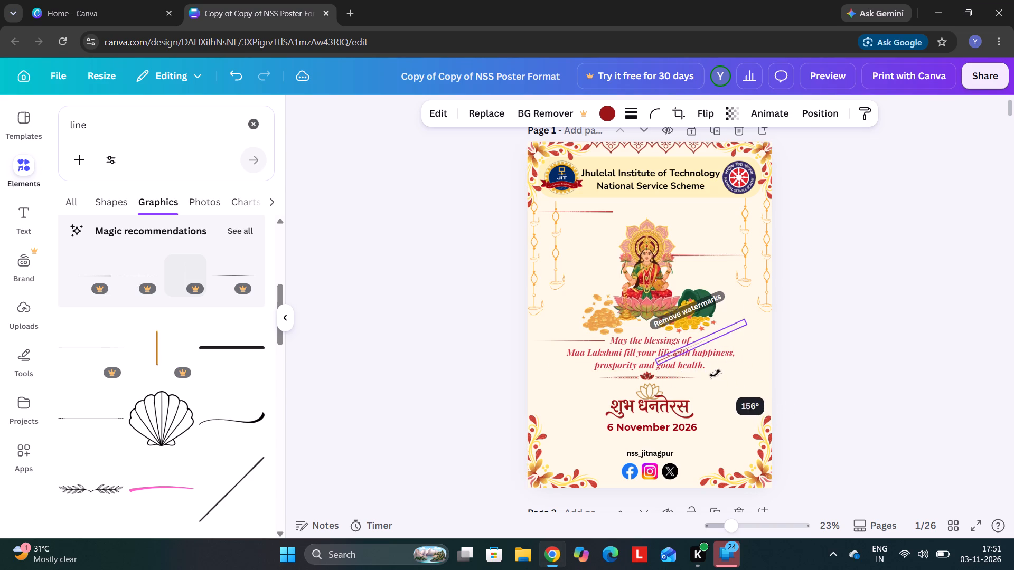
left_click_drag(715, 374, 717, 376)
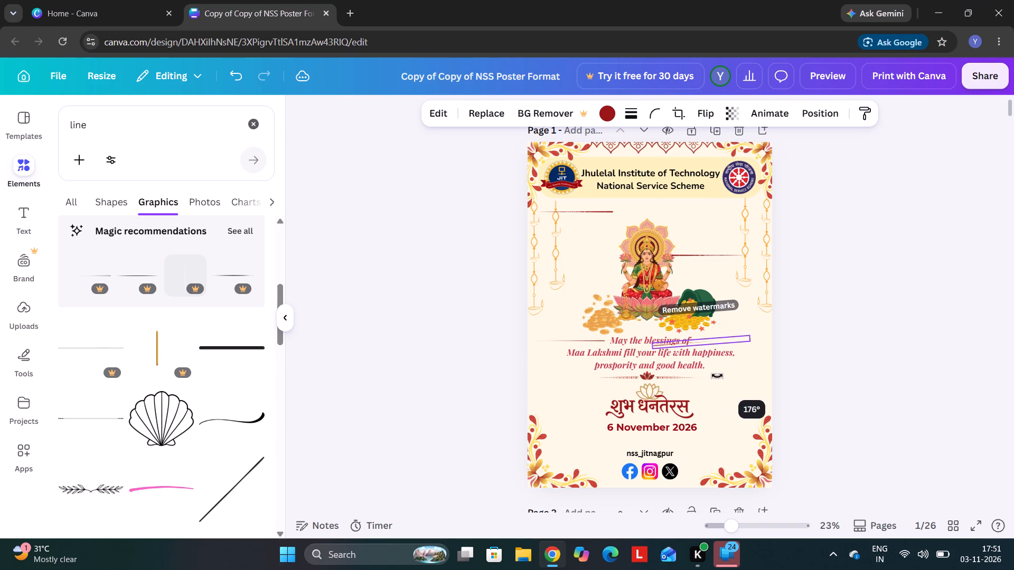
left_click_drag(717, 376, 719, 379)
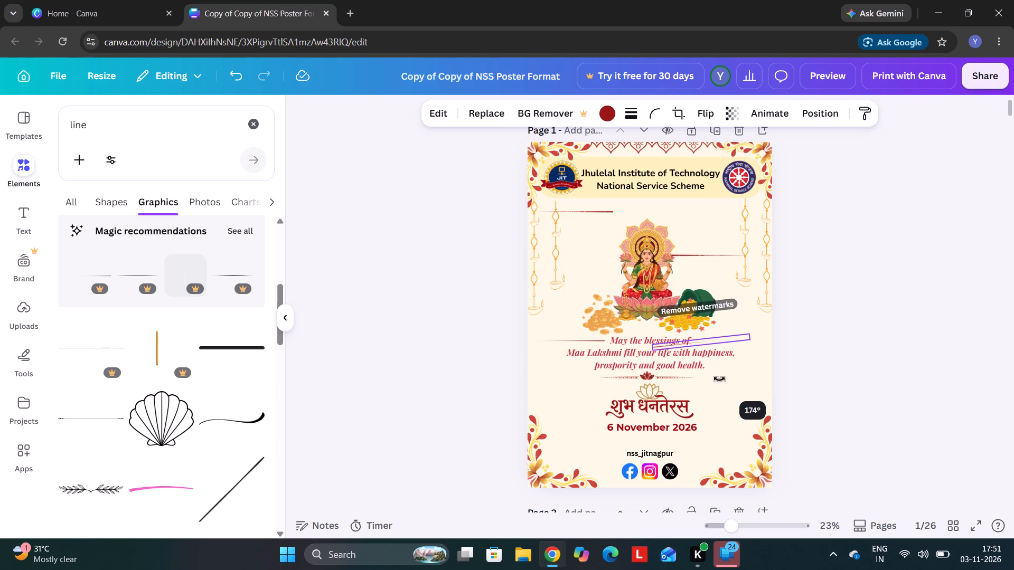
left_click_drag(719, 379, 713, 397)
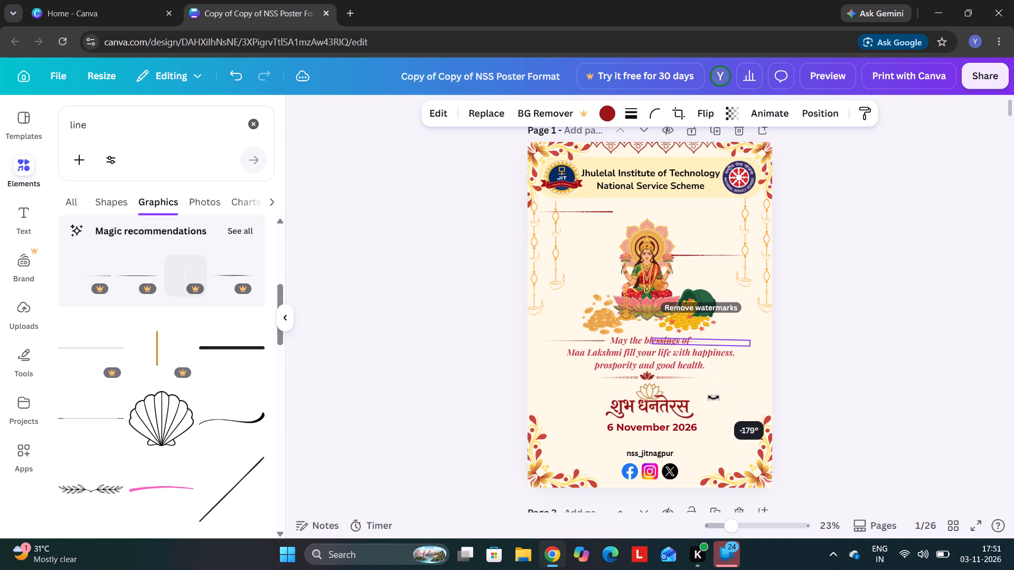
left_click_drag(713, 397, 715, 396)
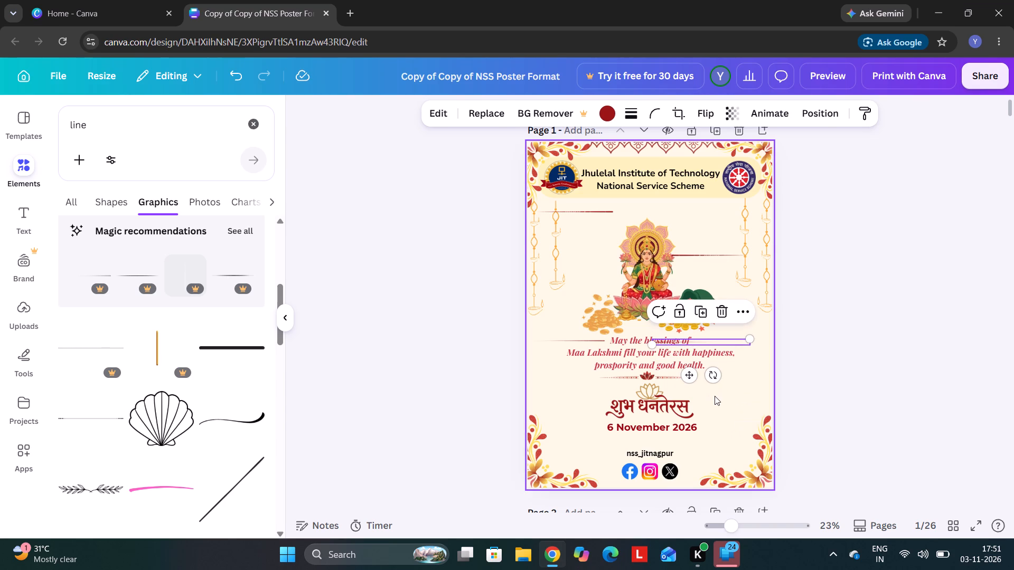
Place the rotated copy just after "May the blessings of" with a small gap, level with the line in front of "May".
left_click_drag(689, 377, 716, 377)
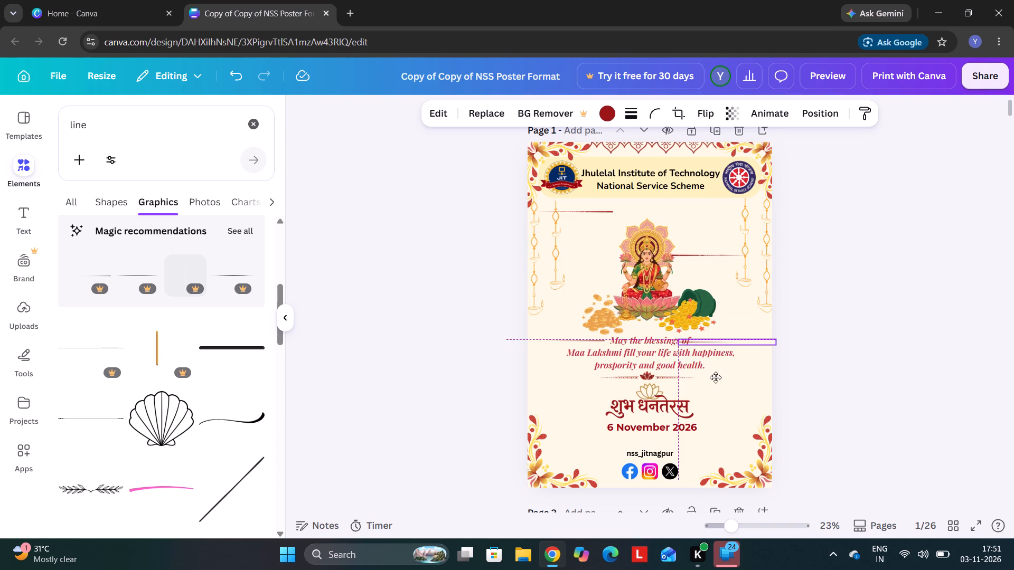
left_click_drag(716, 377, 728, 378)
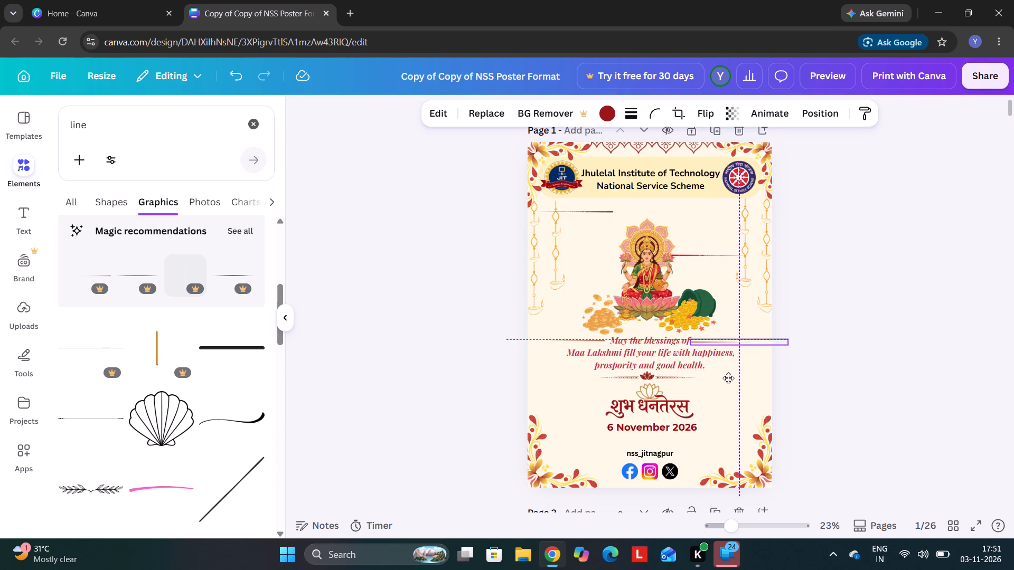
left_click_drag(728, 378, 734, 378)
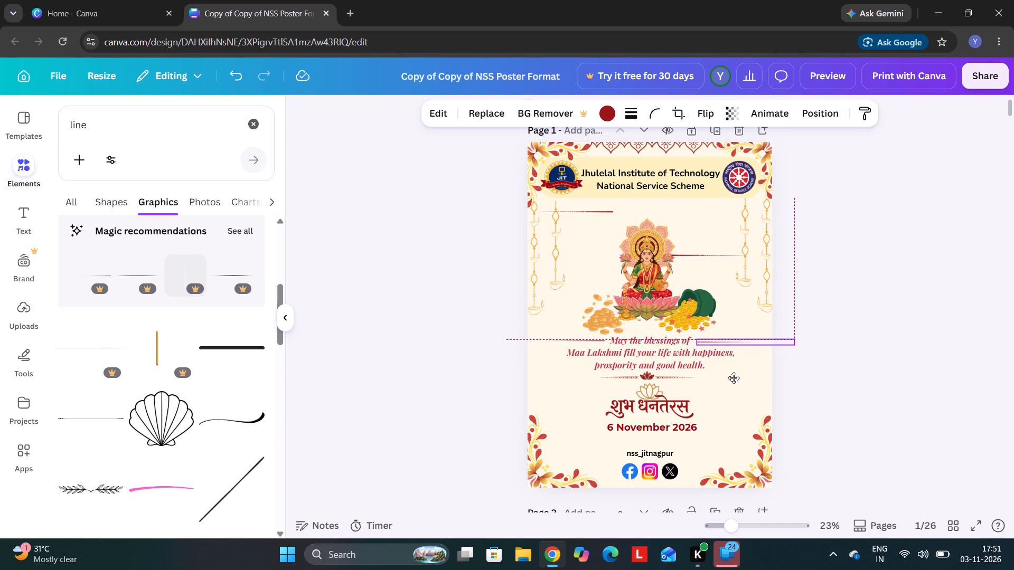
left_click_drag(734, 378, 732, 378)
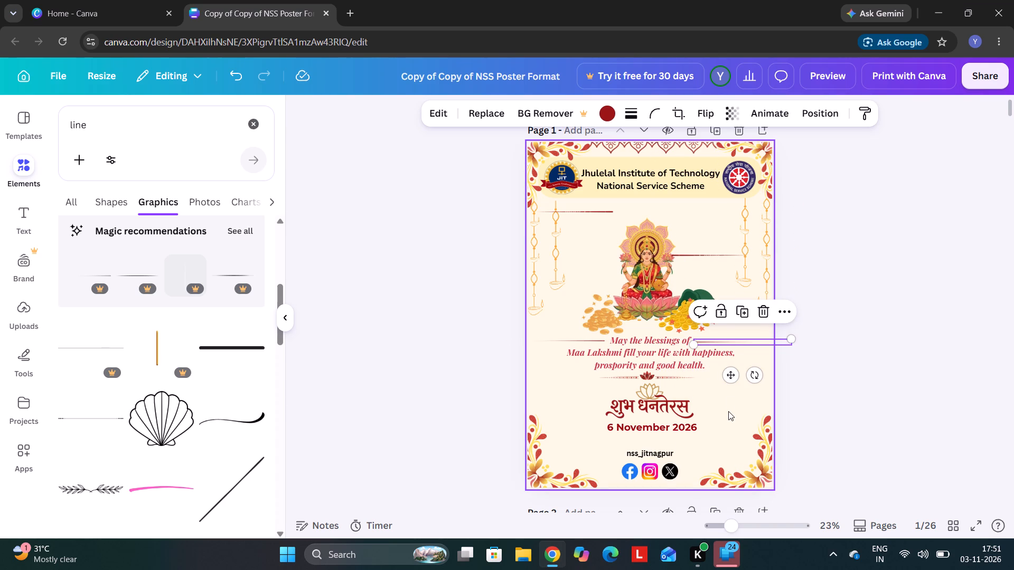
left_click(728, 411)
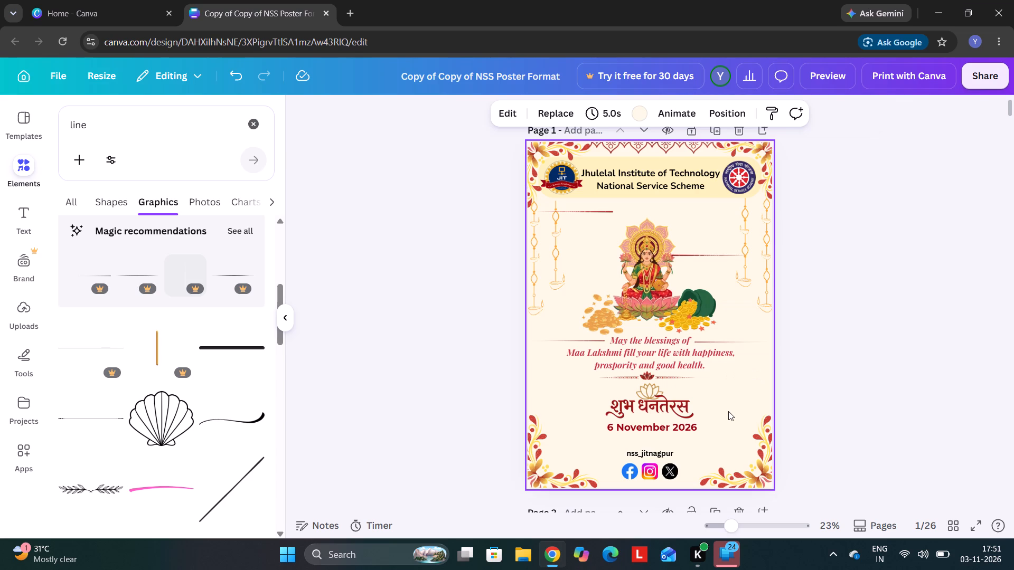
left_click(735, 343)
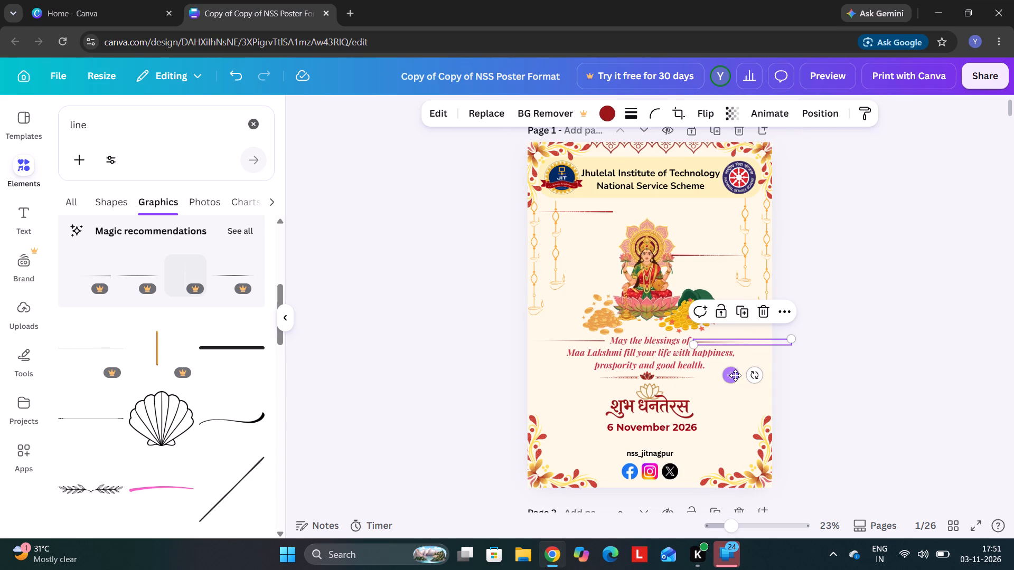
left_click(733, 375)
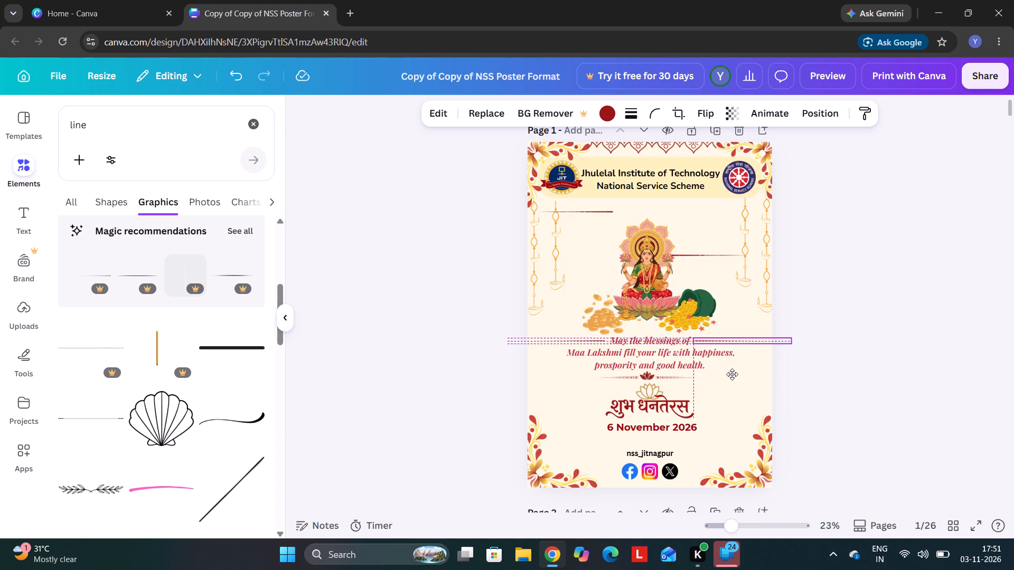
left_click(744, 397)
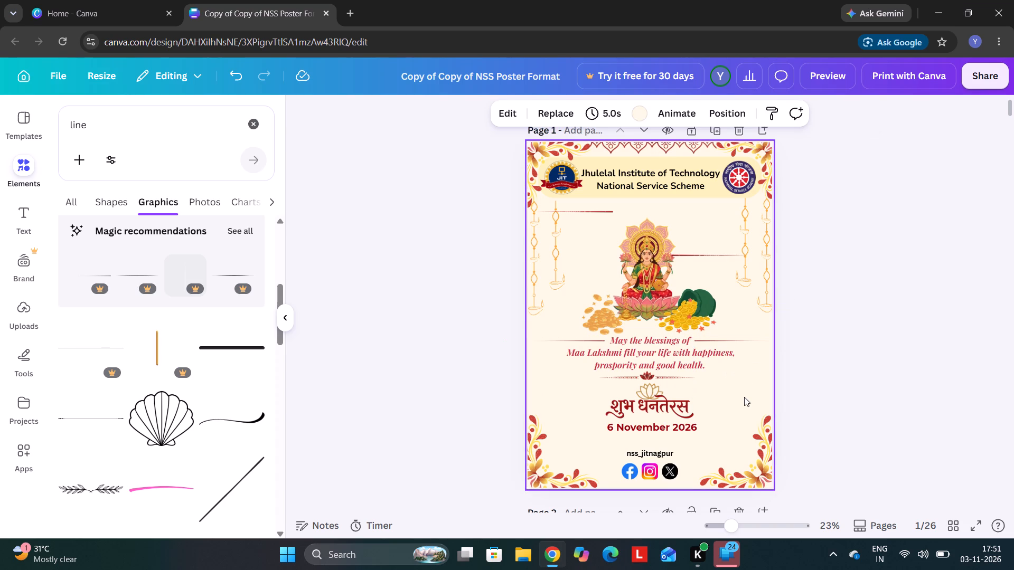
Shorten the dark red line in front of "May the blessings of" to about 15.3 wide, keeping its inner end in place.
left_click(551, 343)
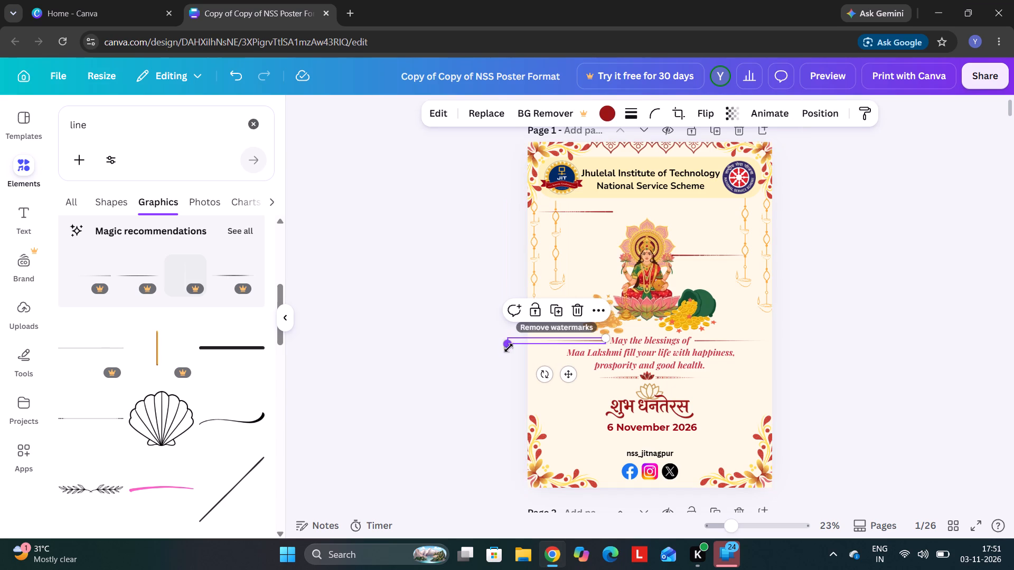
left_click_drag(509, 341, 518, 340)
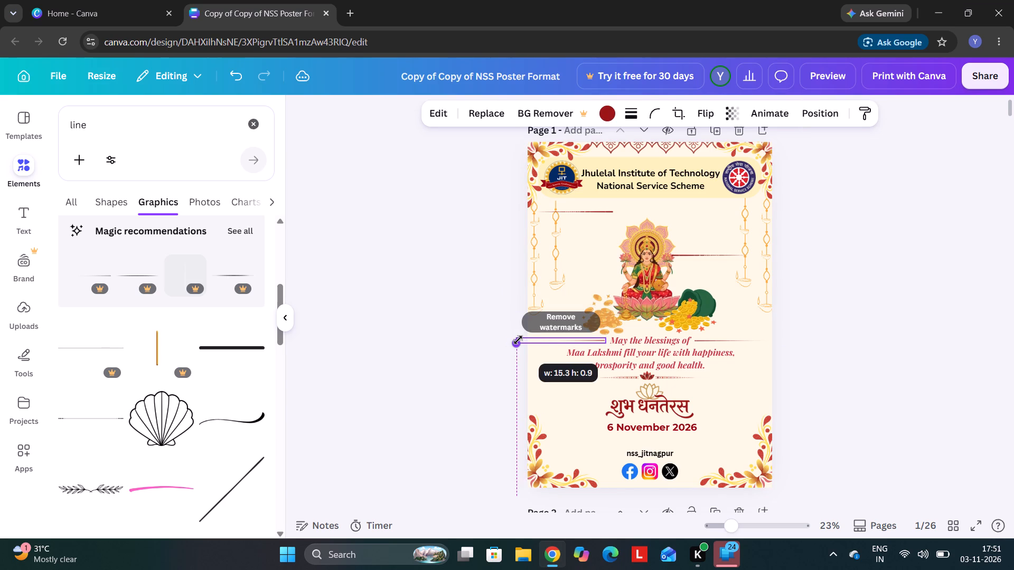
left_click_drag(518, 340, 519, 339)
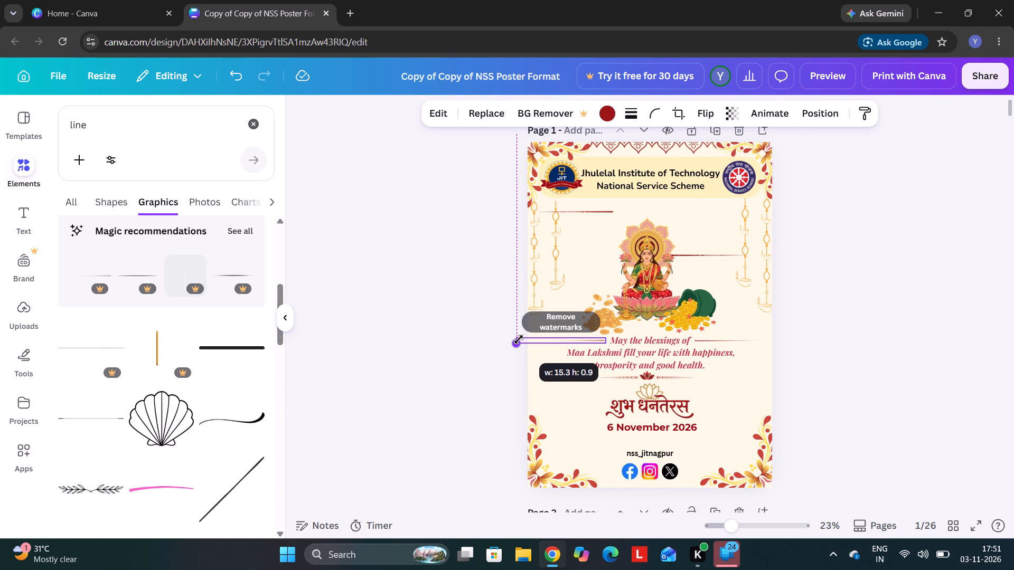
left_click_drag(519, 339, 520, 339)
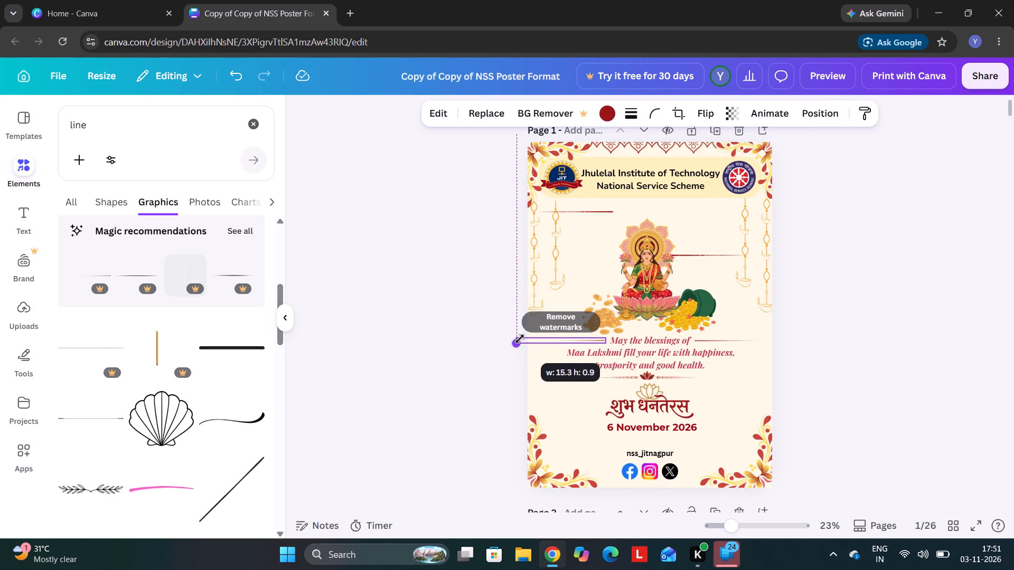
left_click_drag(520, 339, 518, 338)
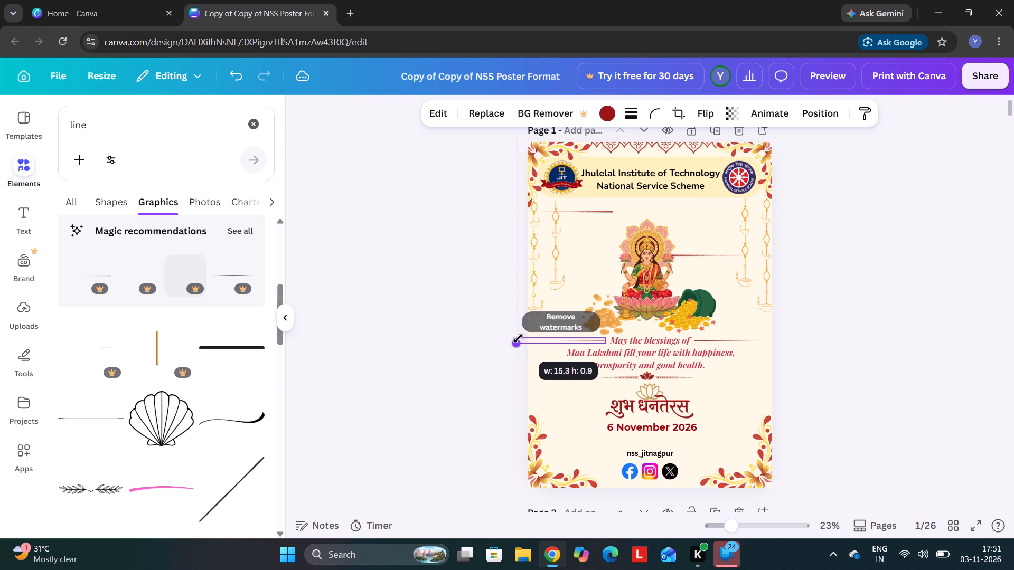
left_click_drag(518, 338, 536, 339)
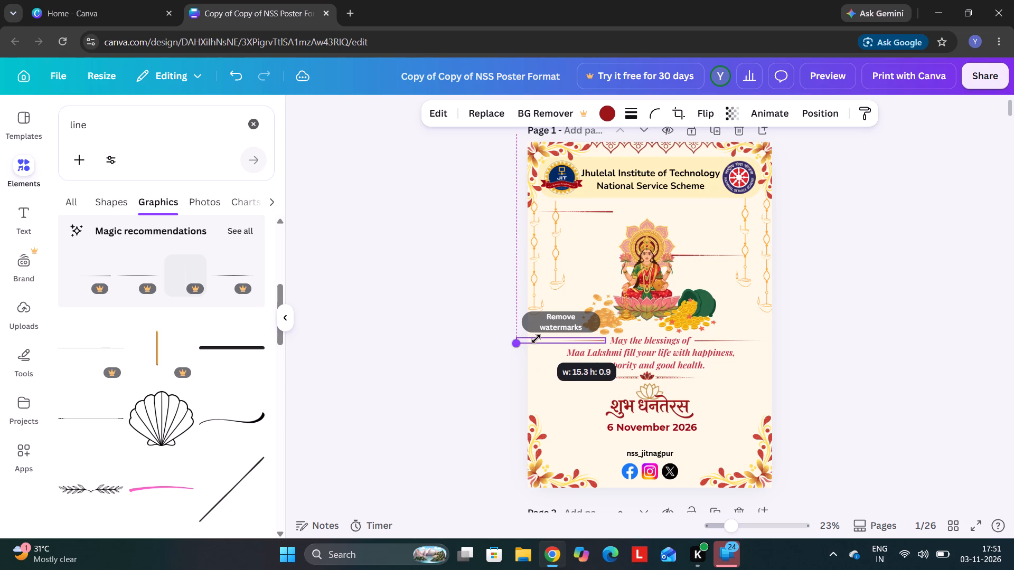
left_click_drag(536, 339, 540, 341)
left_click(475, 387)
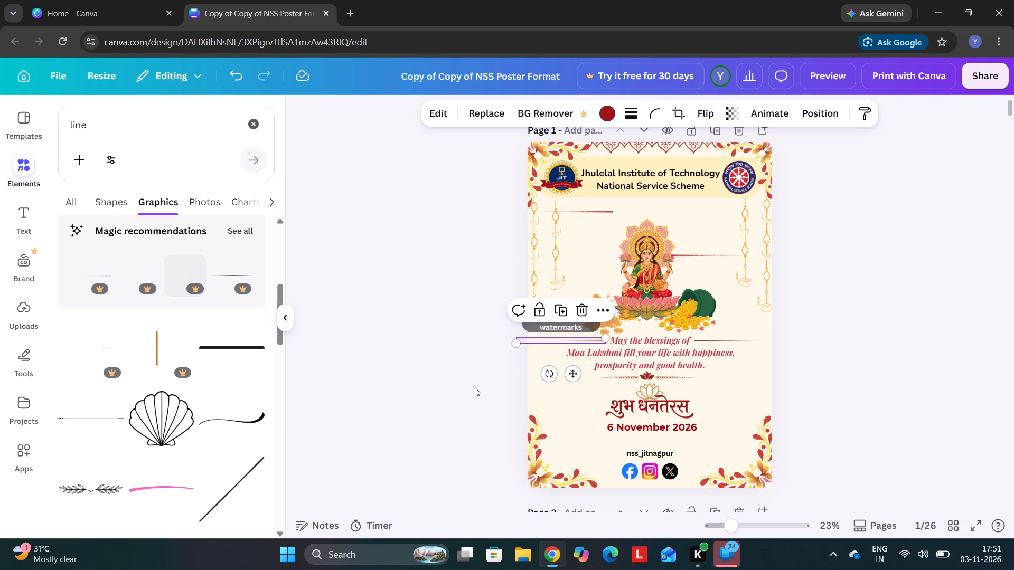
Shorten the matching dark red line after "May the blessings of" to about 15.1 wide, keeping its inner end in place.
left_click(744, 341)
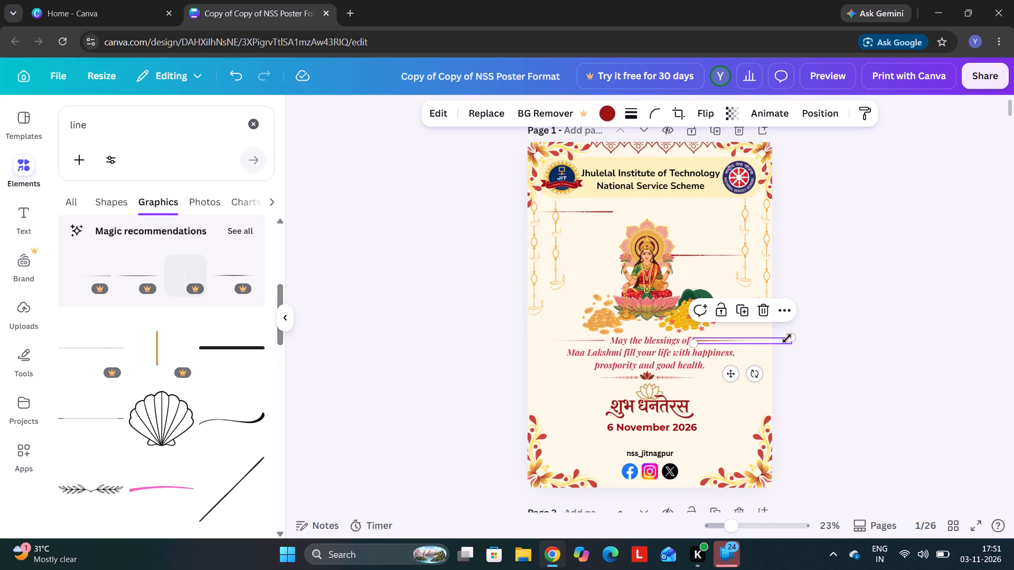
left_click_drag(791, 338, 785, 341)
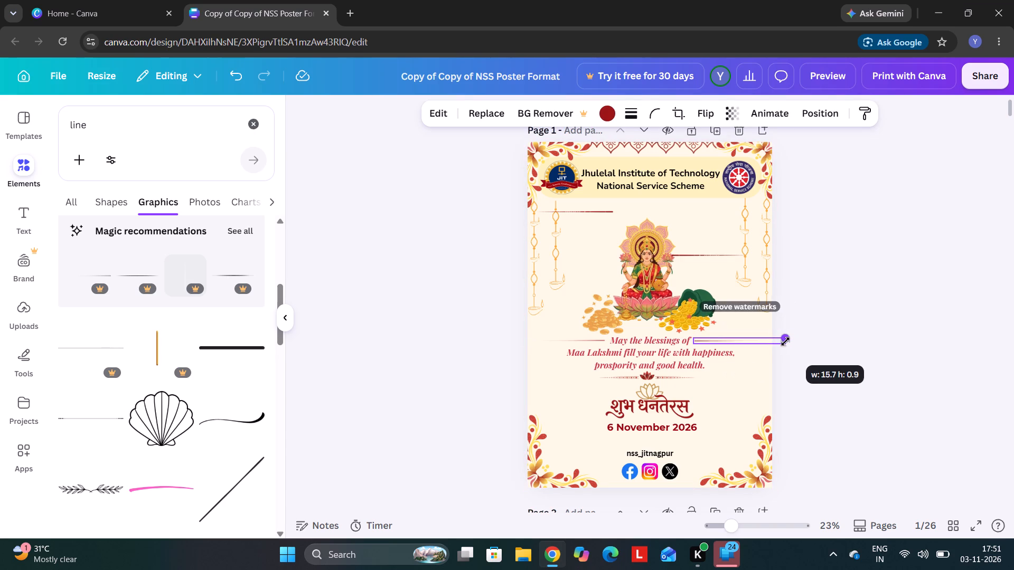
left_click_drag(785, 341, 772, 340)
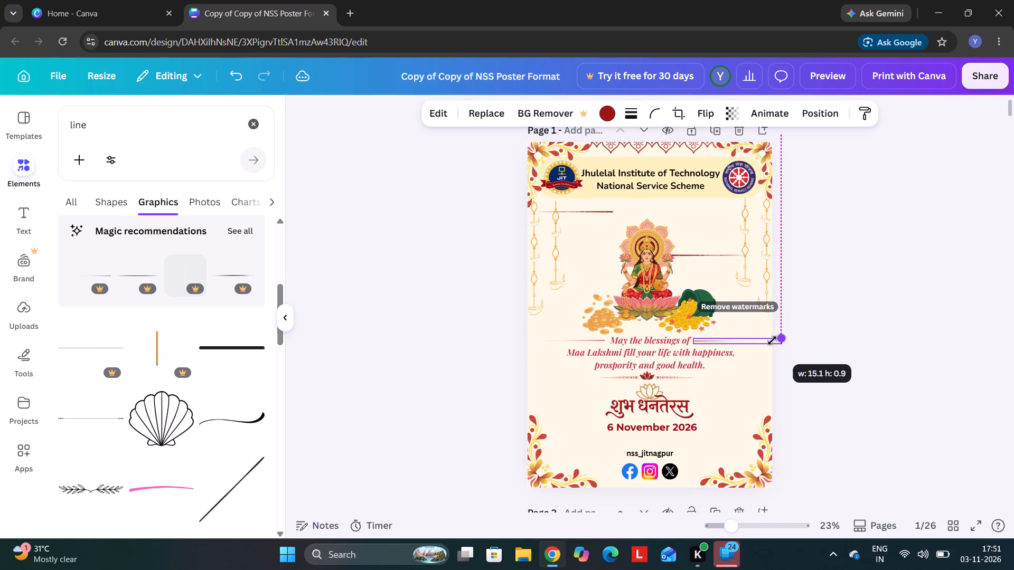
left_click_drag(772, 340, 767, 343)
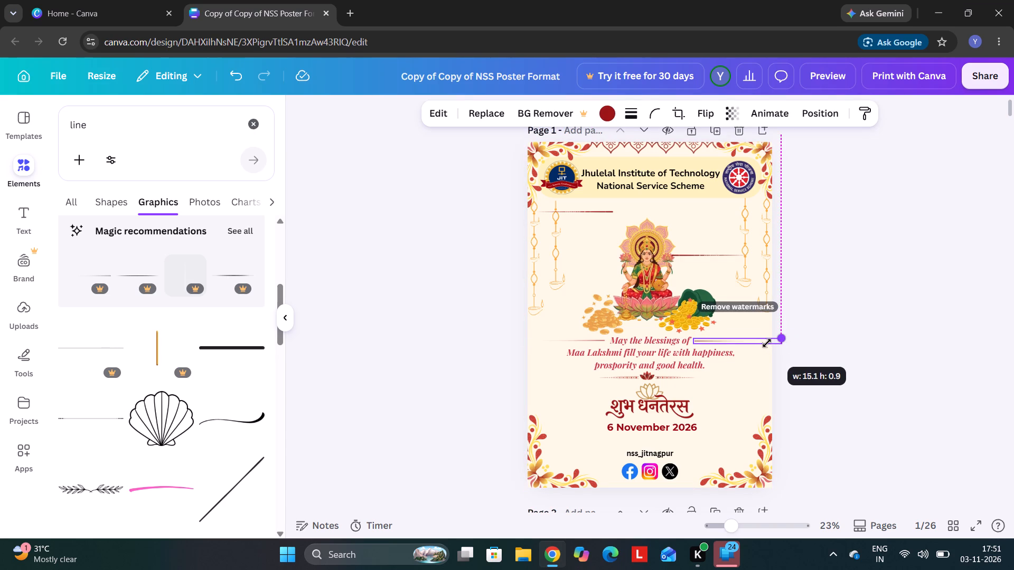
left_click_drag(767, 343, 764, 346)
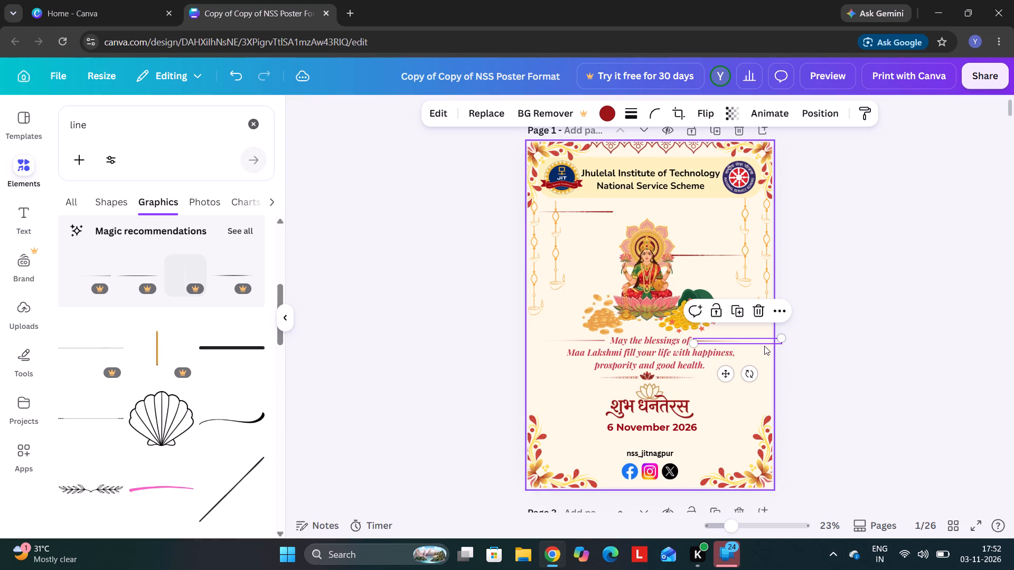
left_click(818, 367)
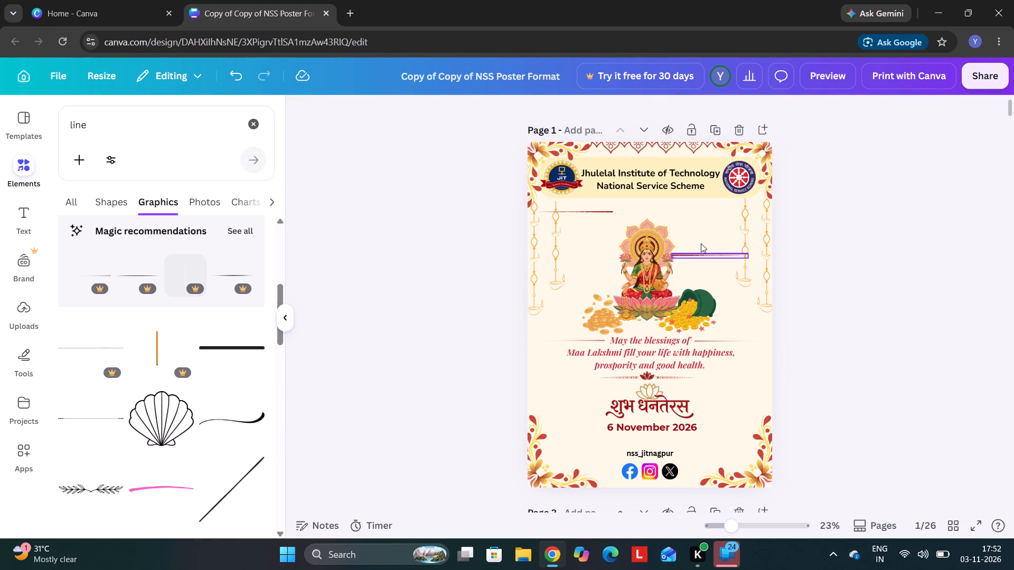
Delete the two spare dark red lines, one beside the Lakshmi figure and one below the college header.
left_click(693, 257)
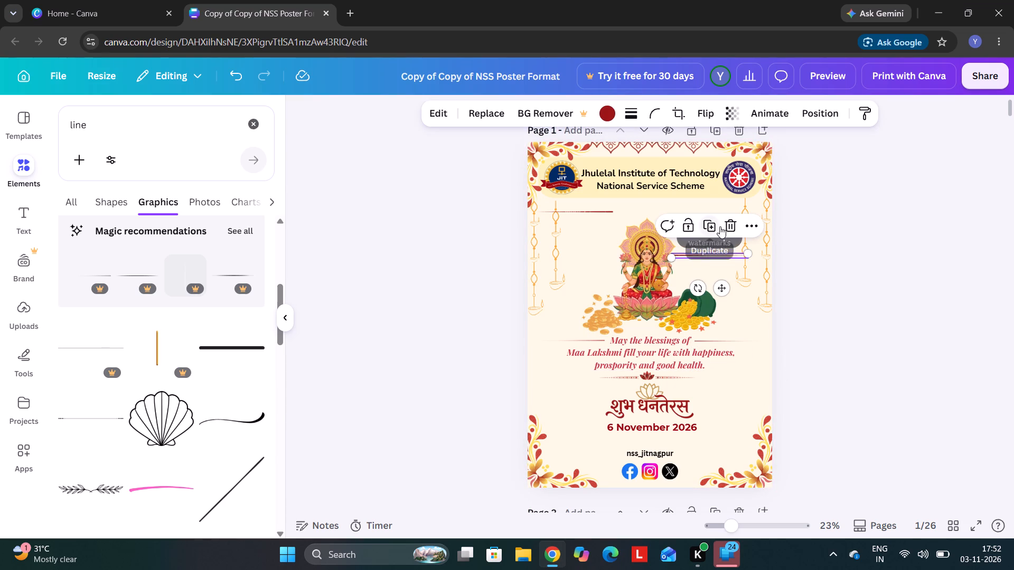
left_click(728, 226)
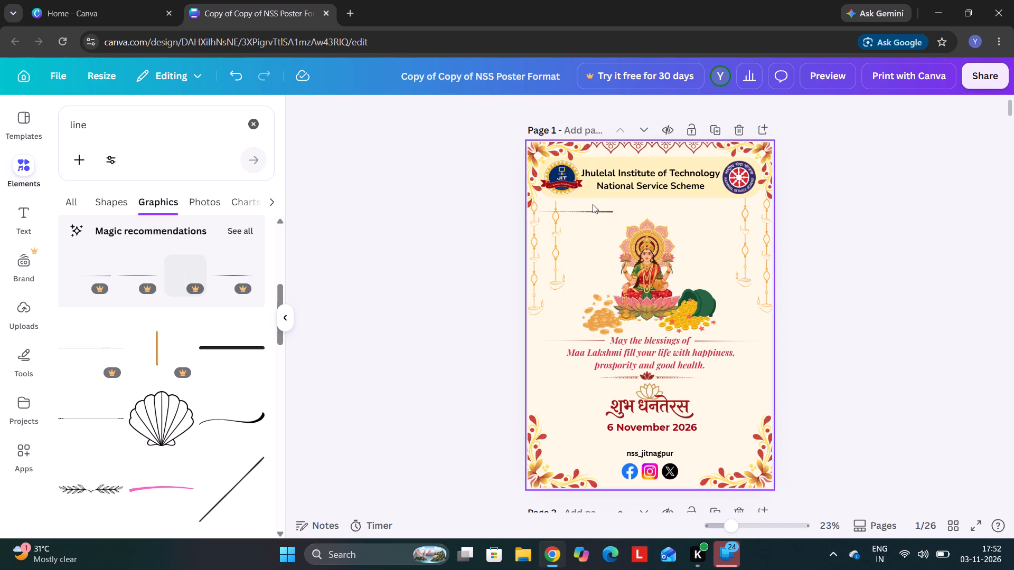
left_click(600, 211)
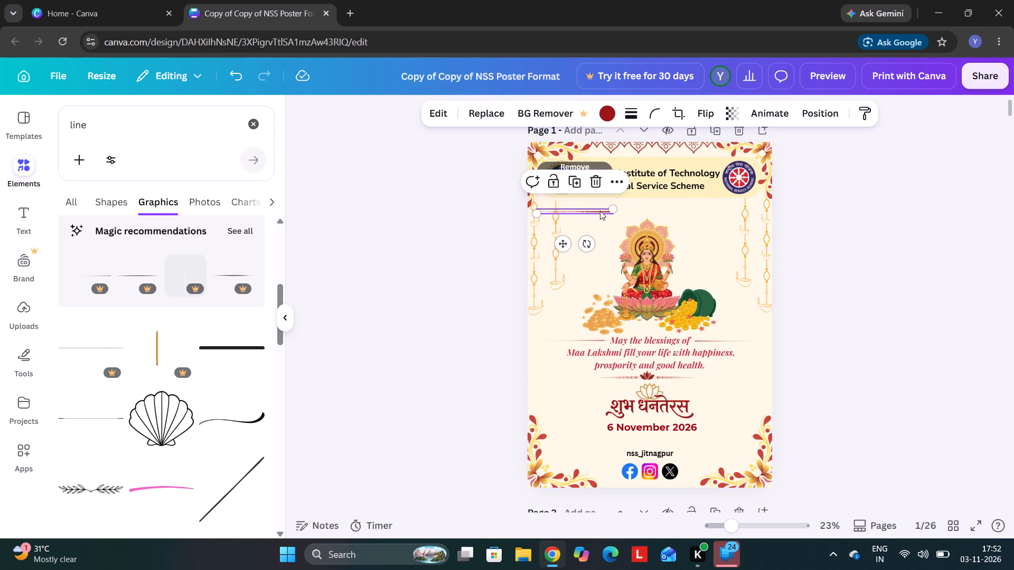
left_click(597, 178)
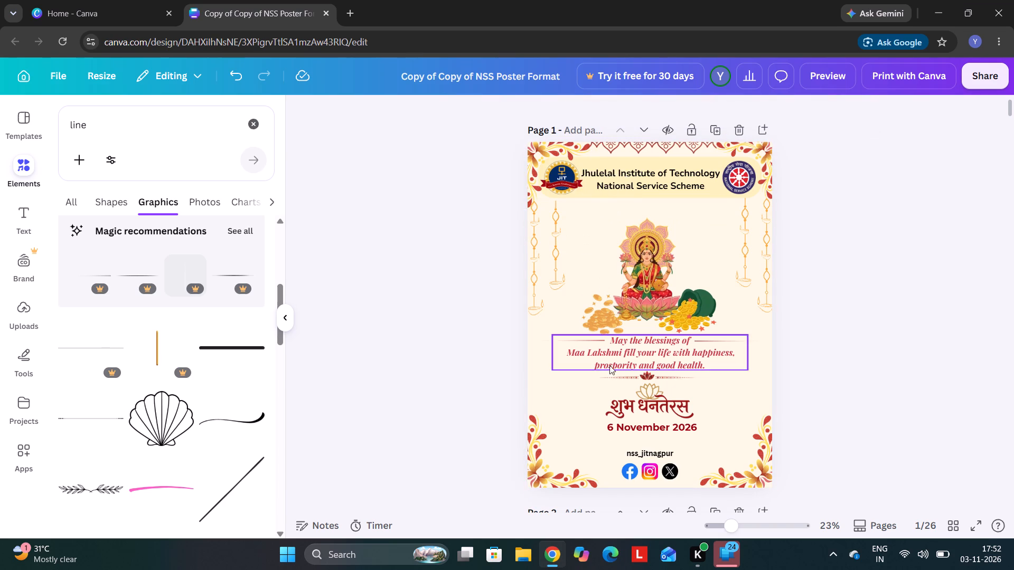
Move the "6 November 2026" date down to just above "nss_jitnagpur", leaving space beneath the शुभ धनतेरस lettering.
left_click_drag(644, 431, 644, 444)
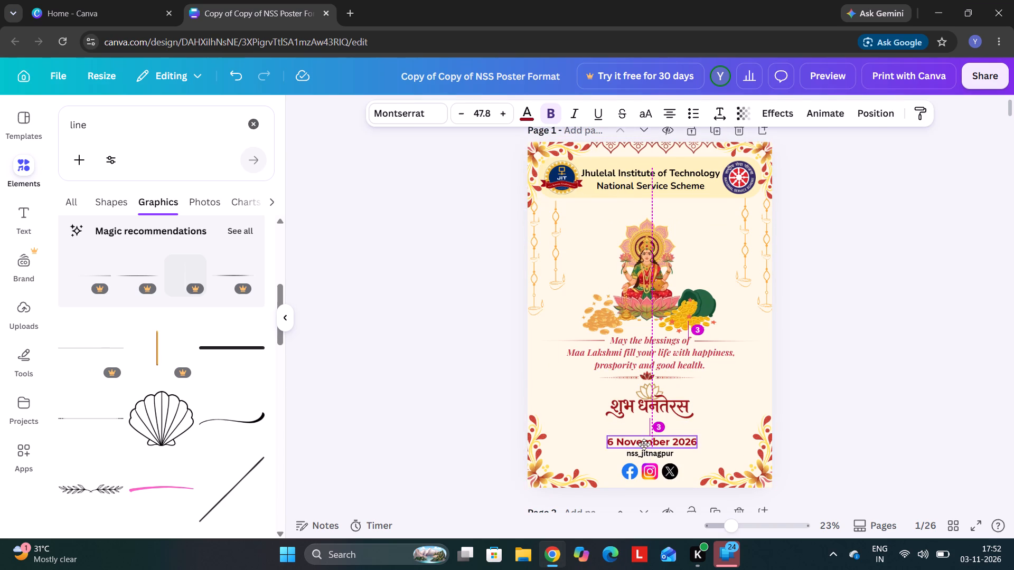
left_click_drag(644, 444, 643, 441)
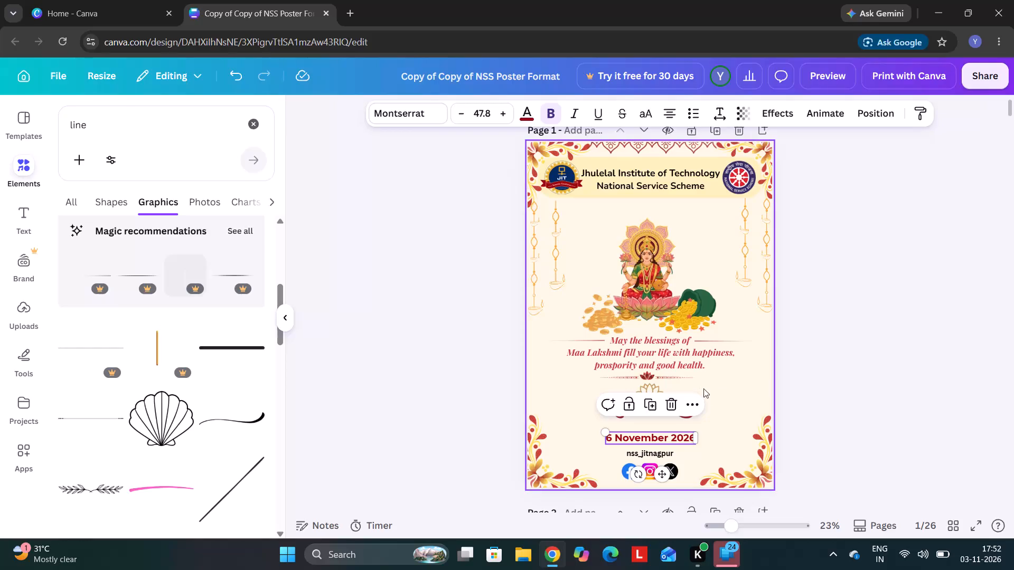
left_click(731, 395)
Shrink the शुभ धनतेरस lettering graphic slightly and recentre it below the lotus divider.
left_click(665, 401)
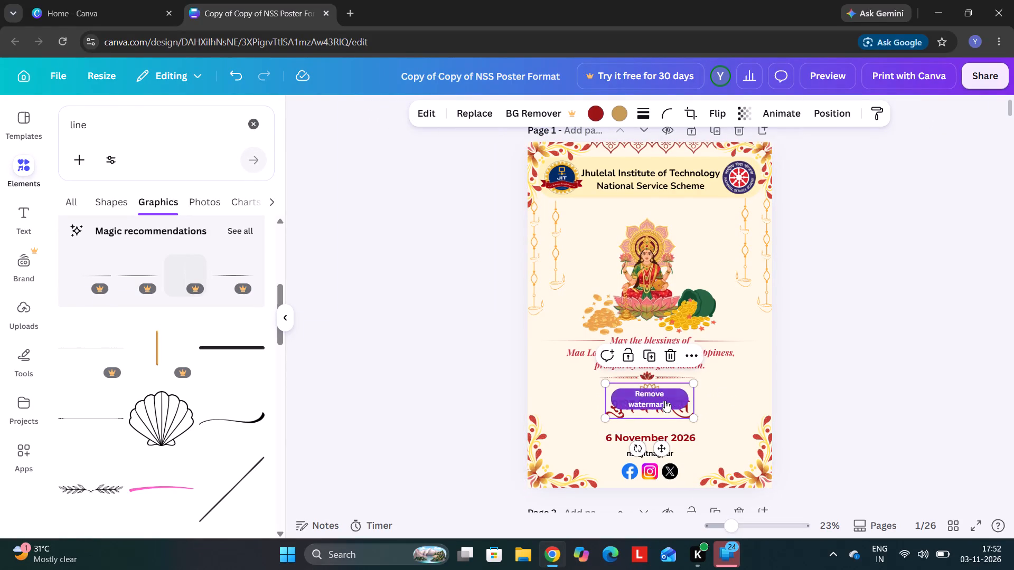
left_click_drag(604, 416, 605, 415)
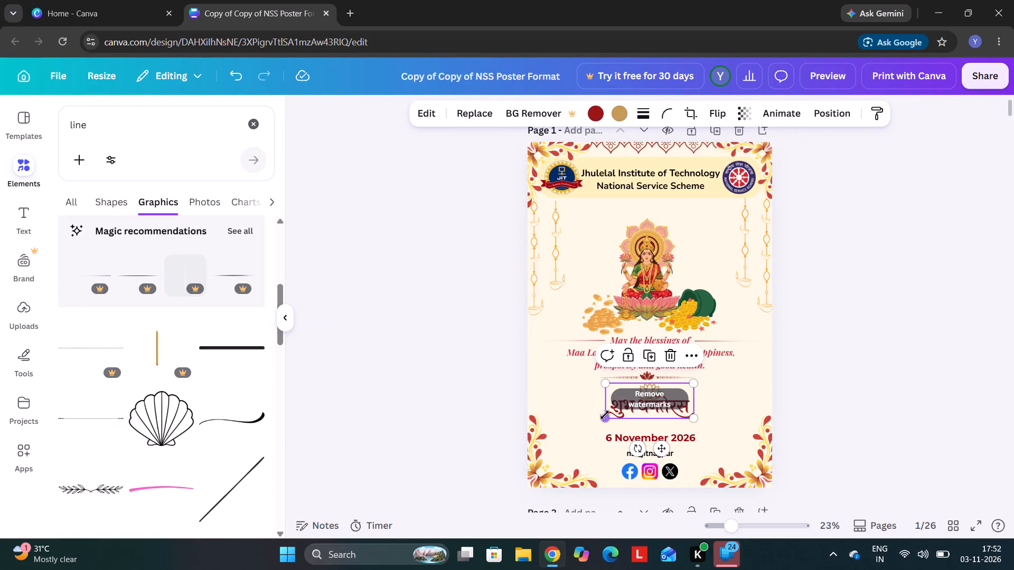
left_click_drag(605, 415, 617, 406)
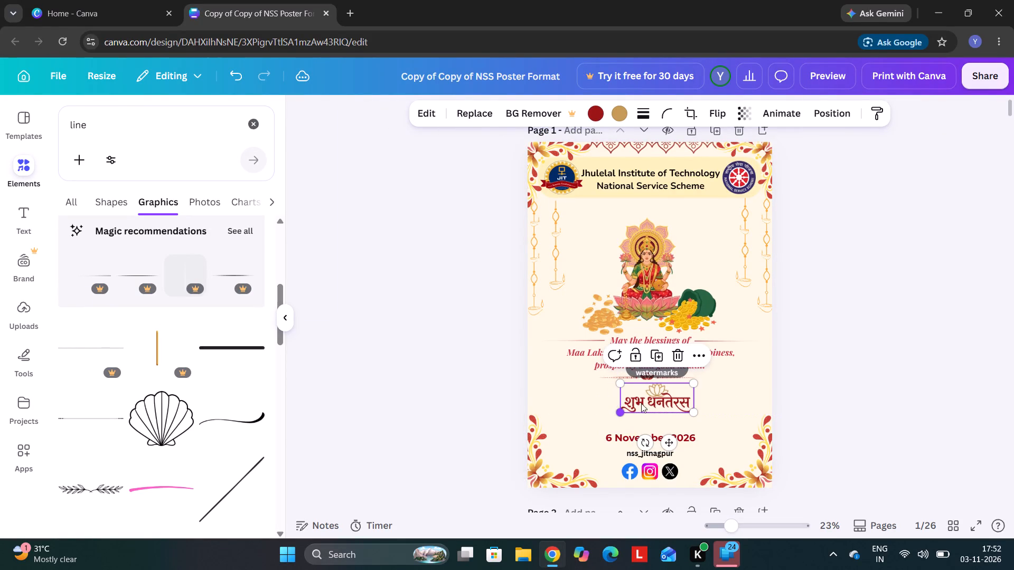
left_click_drag(661, 399, 652, 398)
left_click(566, 398)
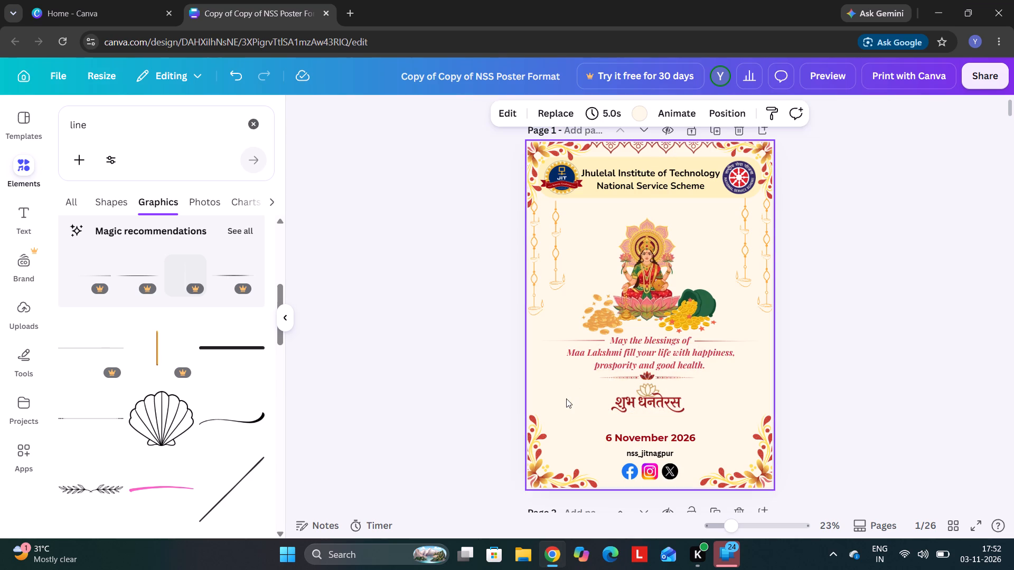
Duplicate the red lotus divider and place the copy centred between the शुभ धनतेरस lettering and the date.
left_click(643, 373)
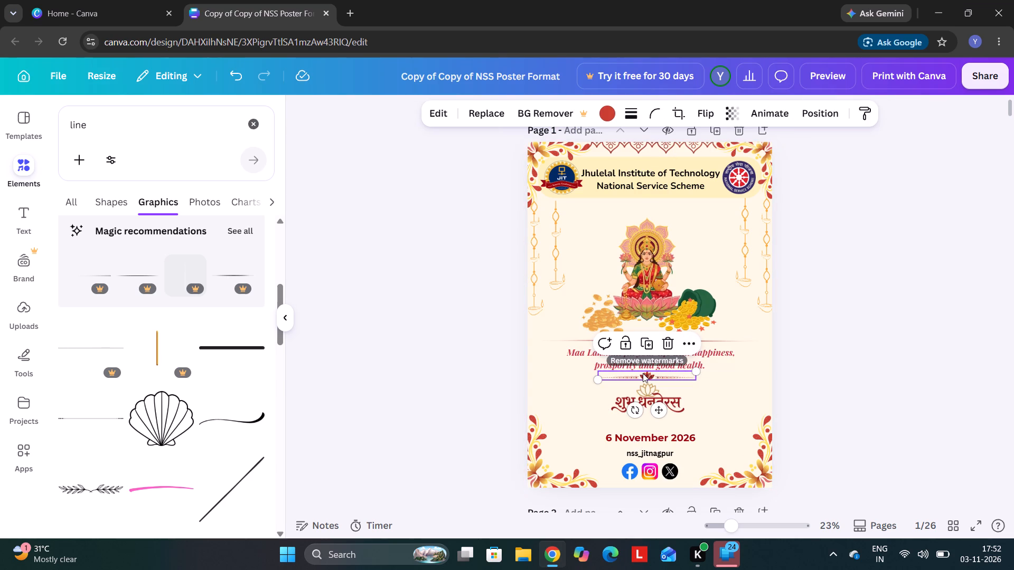
left_click(646, 344)
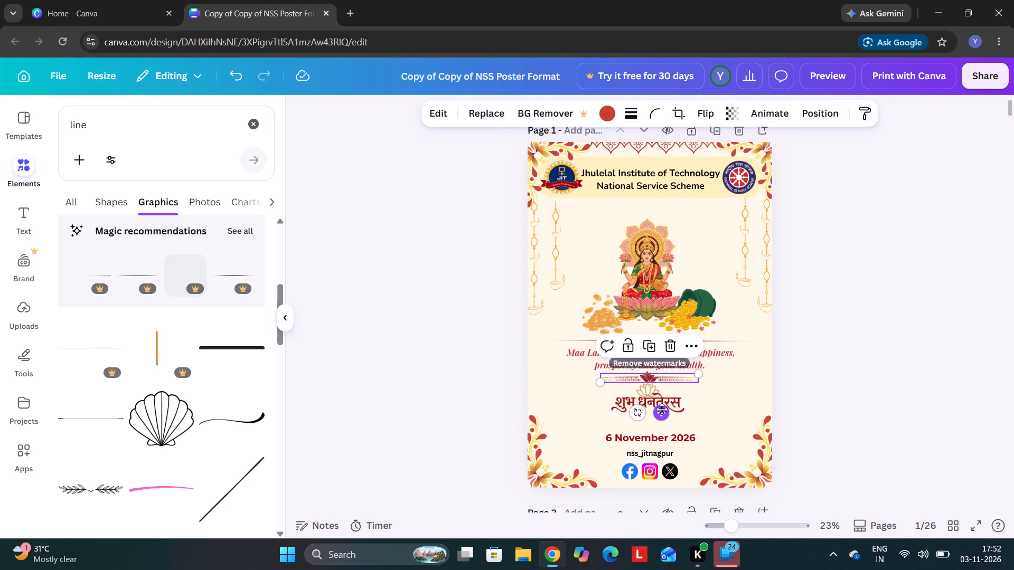
left_click_drag(661, 410, 659, 449)
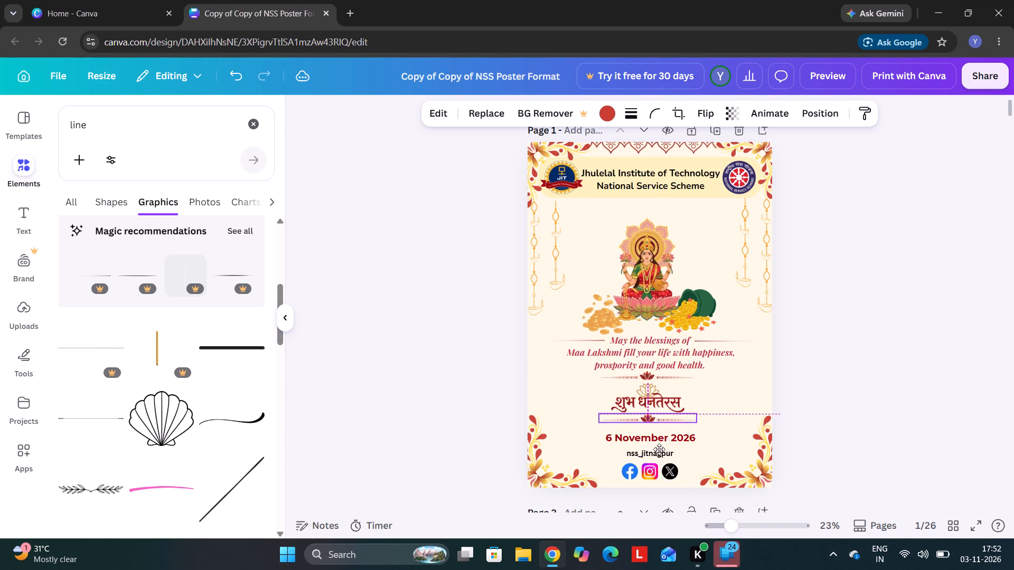
left_click_drag(659, 449, 658, 449)
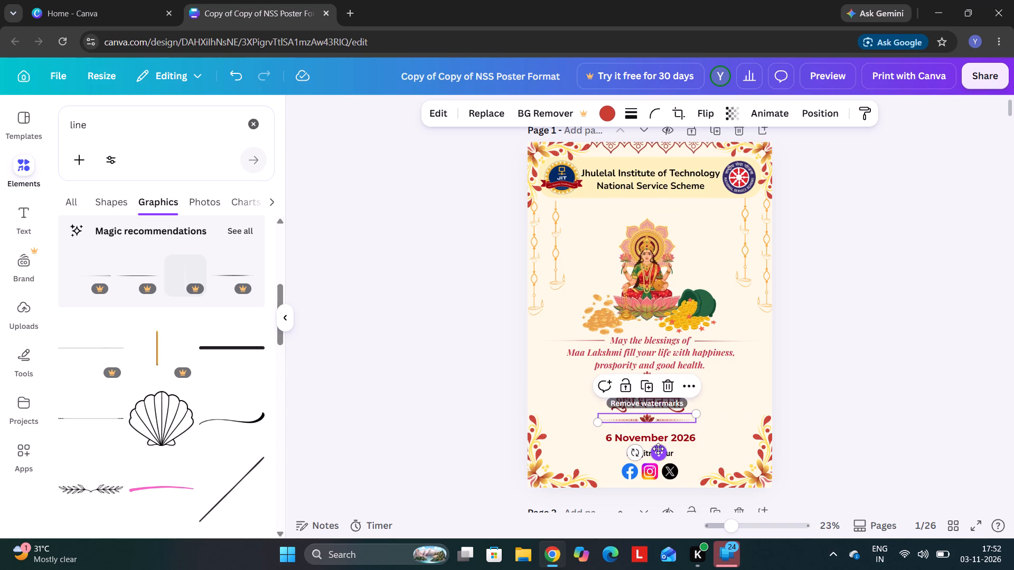
left_click(470, 444)
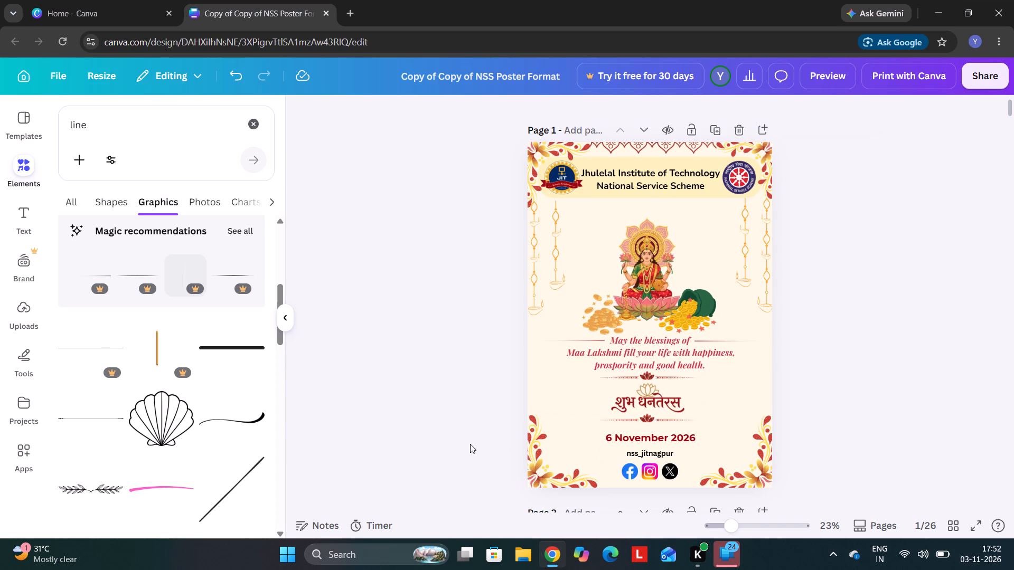
Nudge the "6 November 2026" date slightly up and left, beneath the lower lotus divider.
left_click(650, 441)
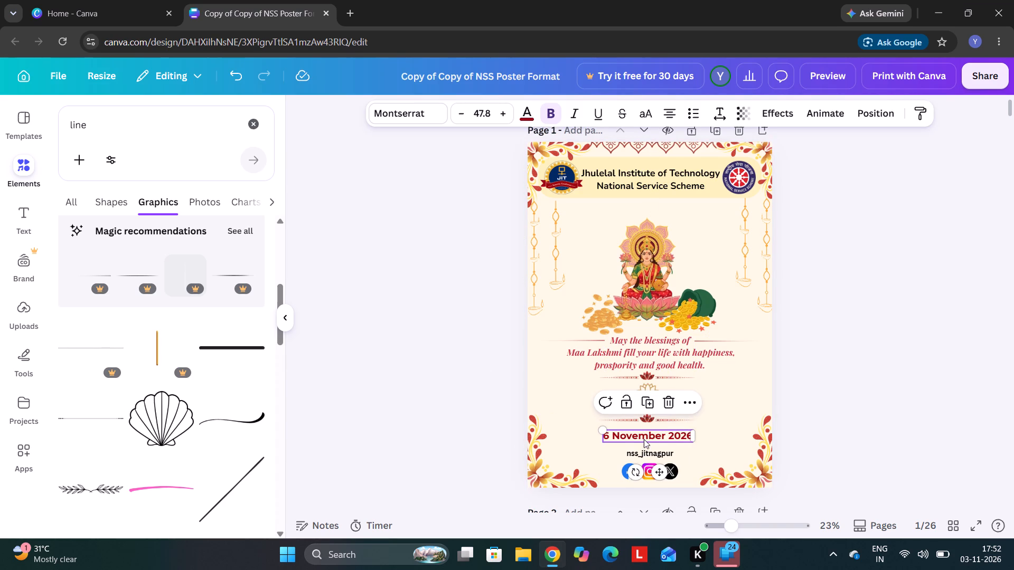
left_click(458, 447)
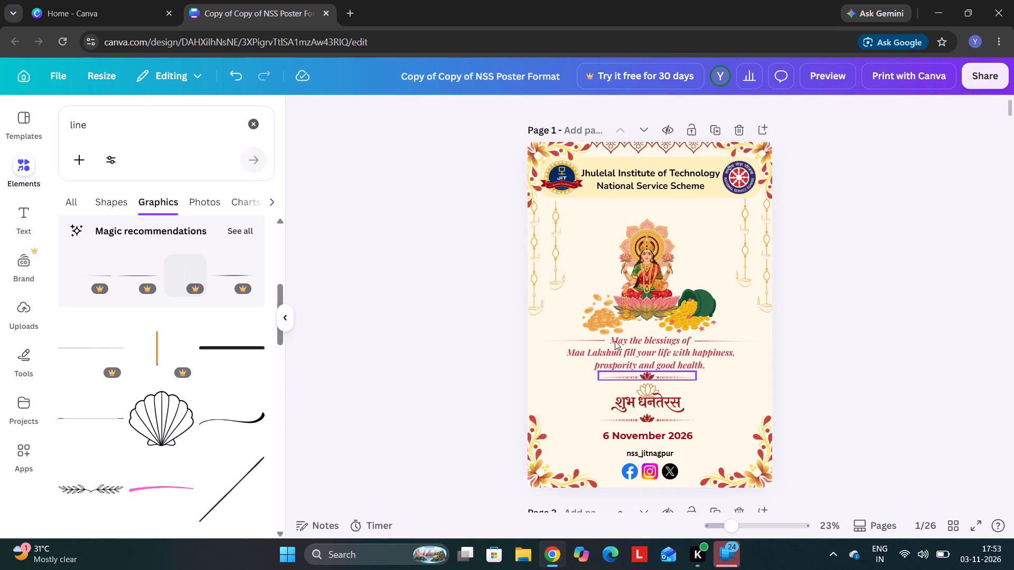
Enlarge the pink lotus halo behind Lakshmi's head and recentre it behind the figure.
left_click(647, 234)
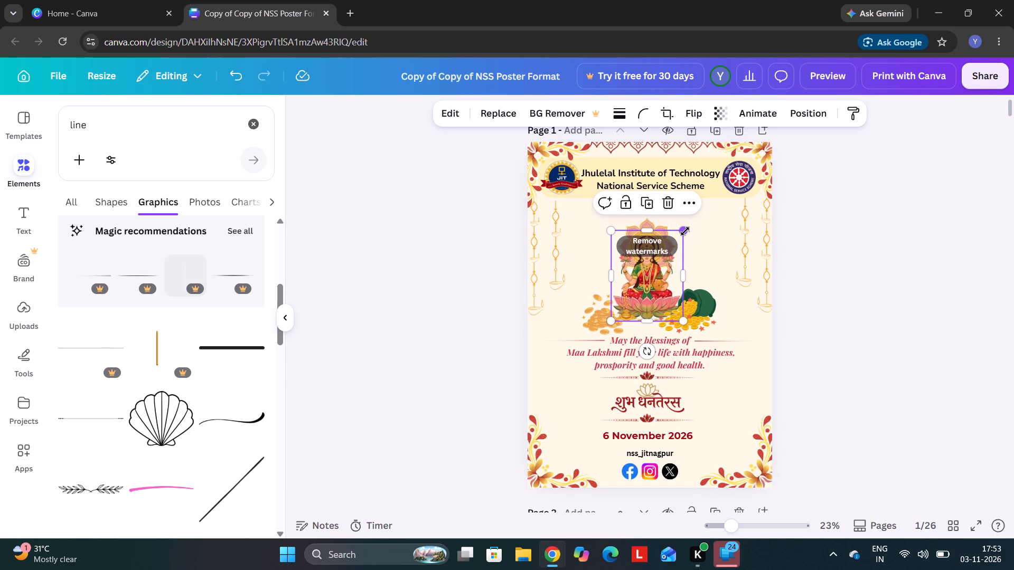
left_click(647, 218)
left_click_drag(676, 220, 680, 207)
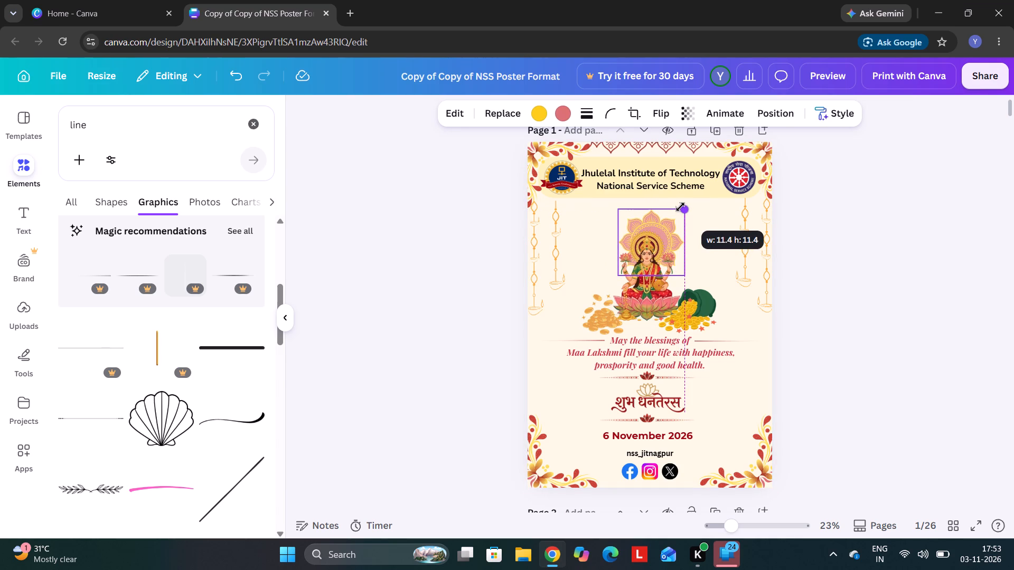
left_click_drag(680, 207, 686, 205)
left_click_drag(663, 224, 658, 223)
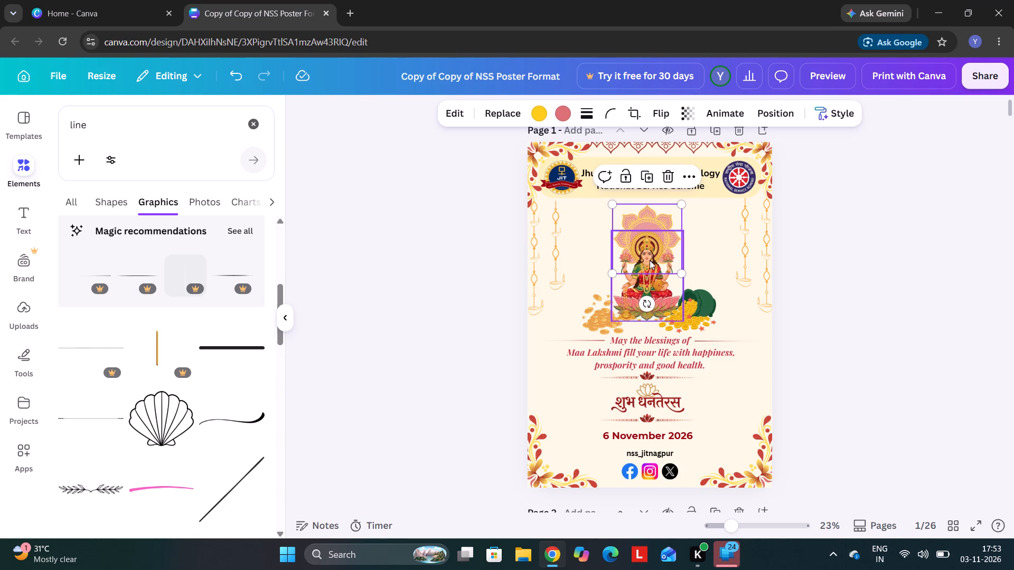
Enlarge the Lakshmi figure proportionally and recentre it in front of the lotus halo, above the blessing text.
left_click(668, 287)
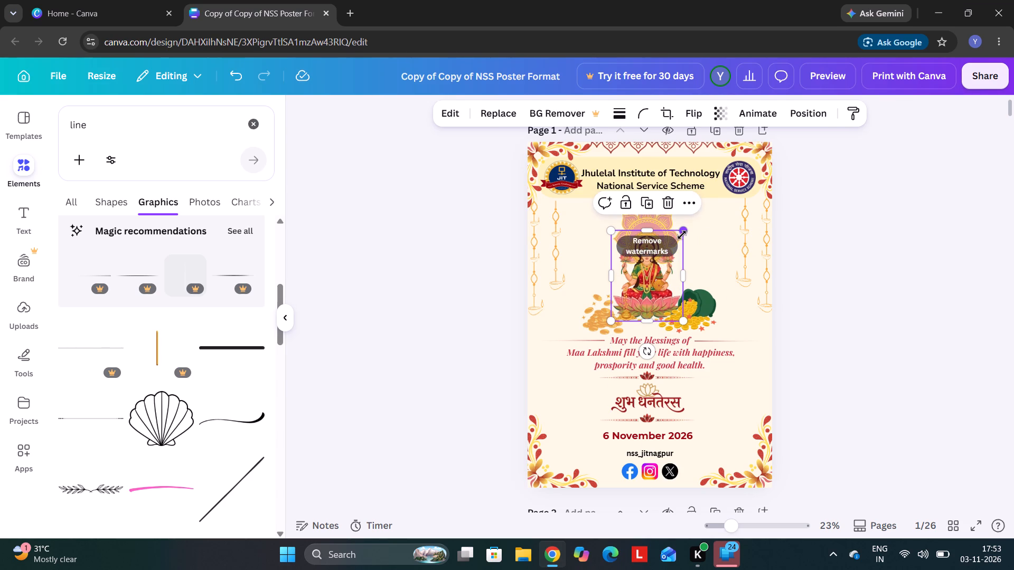
left_click_drag(684, 235, 686, 227)
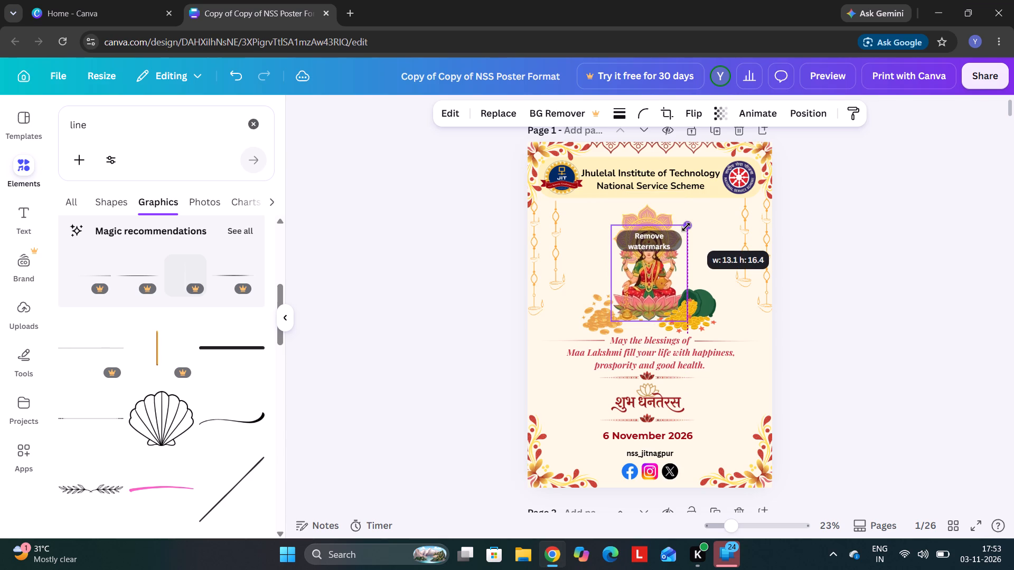
left_click_drag(686, 227, 689, 223)
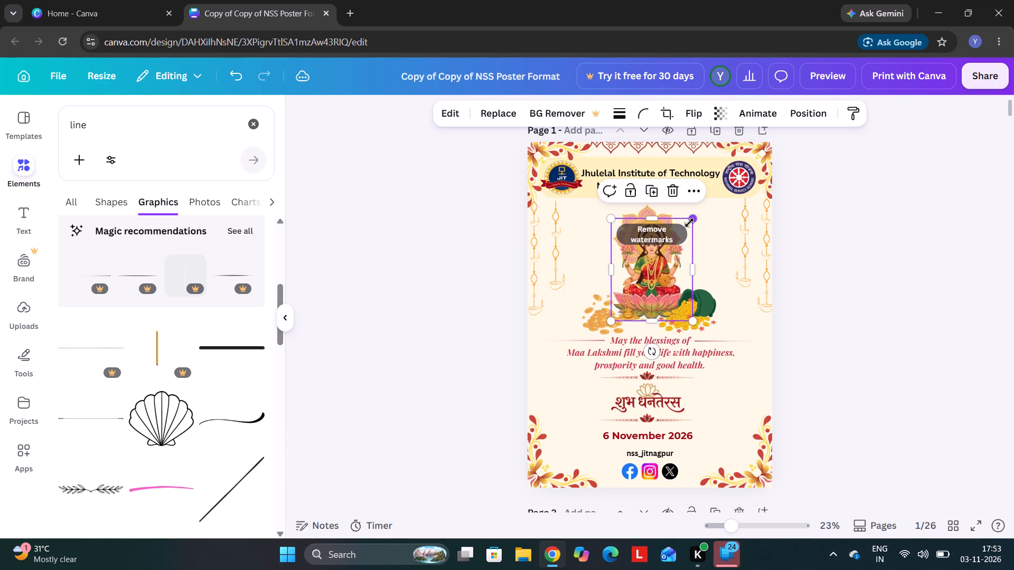
left_click(705, 256)
left_click(665, 274)
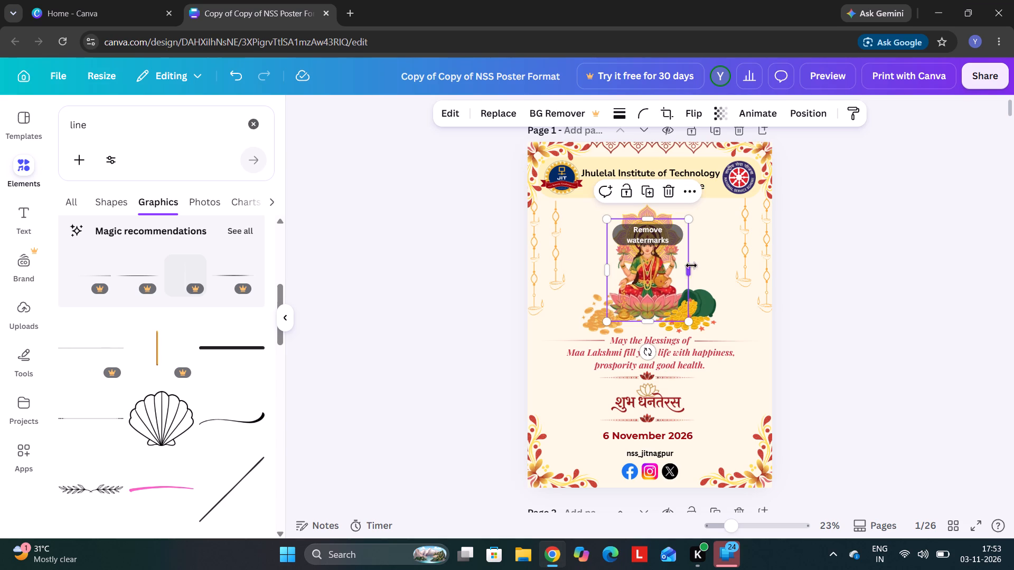
left_click(707, 256)
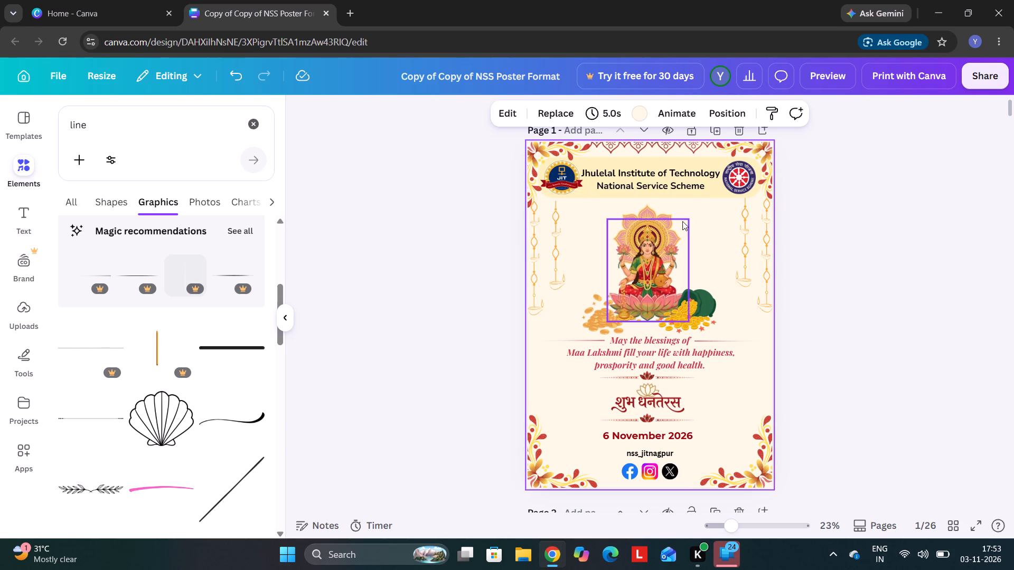
Recolour the lotus halo behind Lakshmi, changing its yellow to red #9b1515 and its pink to yellow #ffde59.
left_click(669, 233)
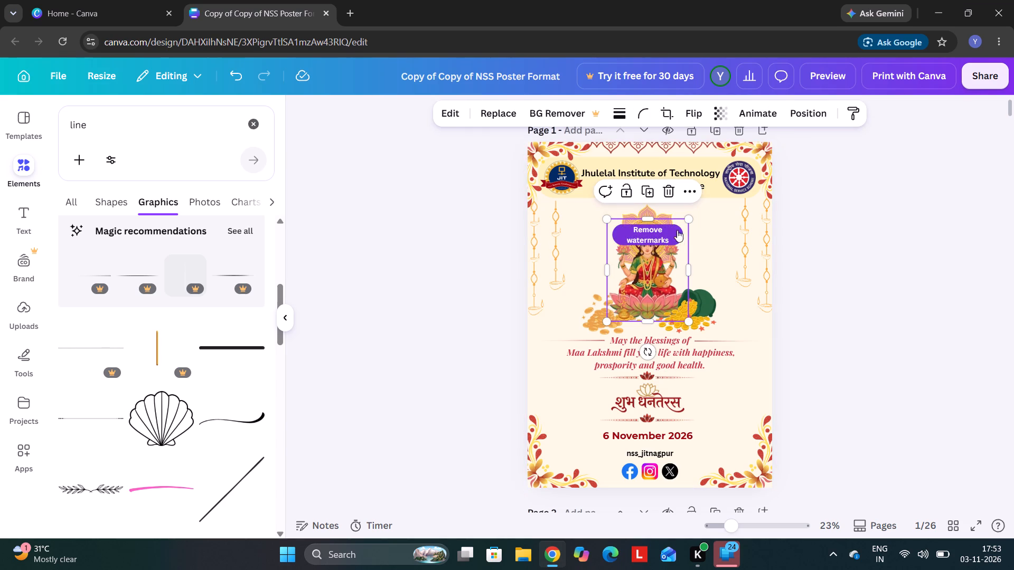
left_click(651, 213)
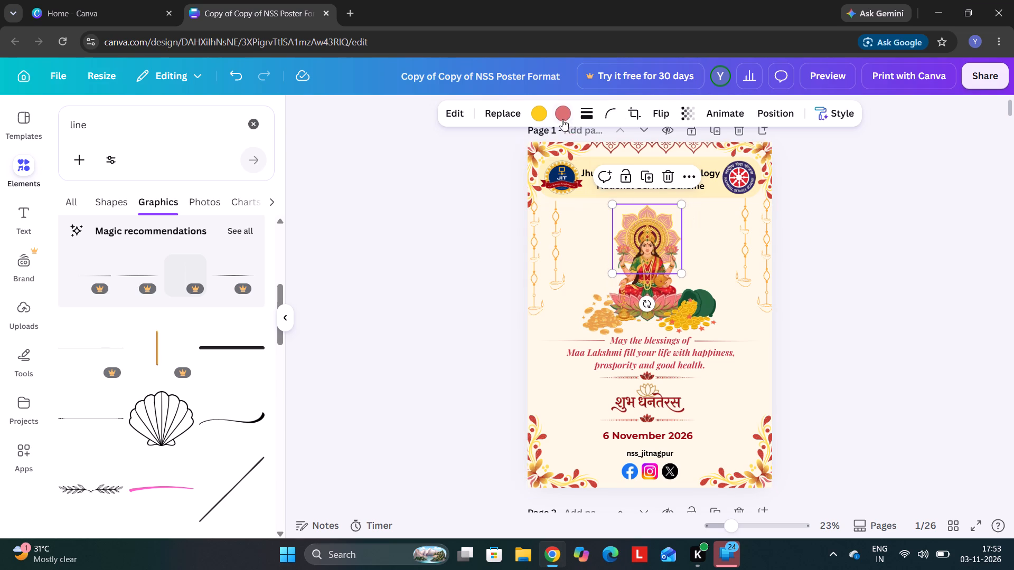
left_click(543, 112)
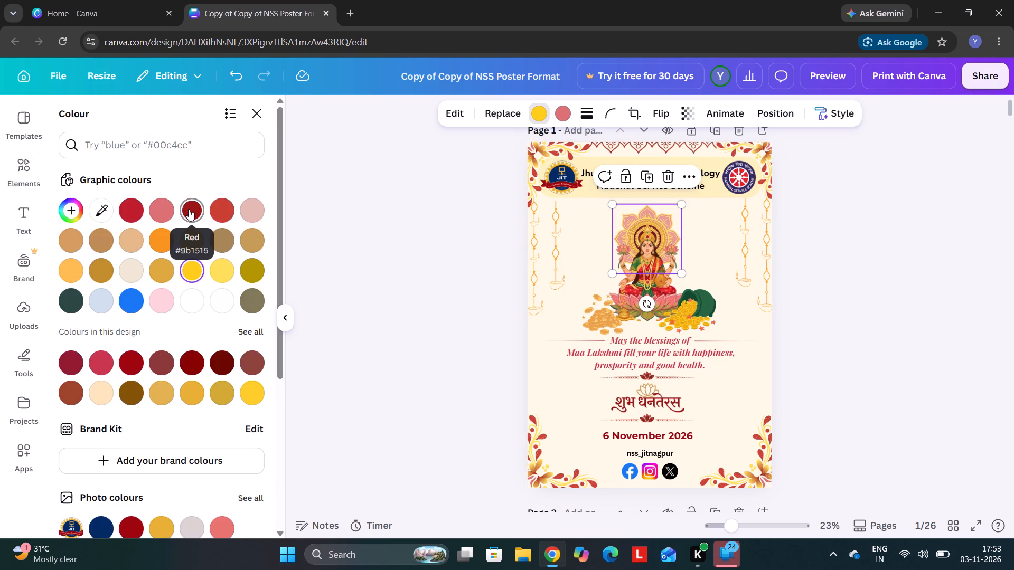
left_click(189, 209)
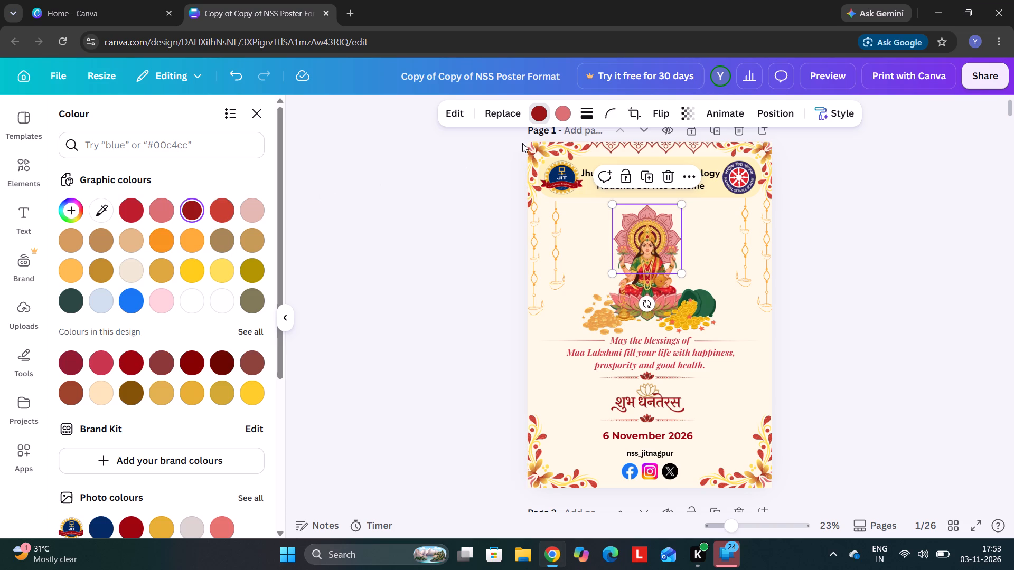
left_click(567, 121)
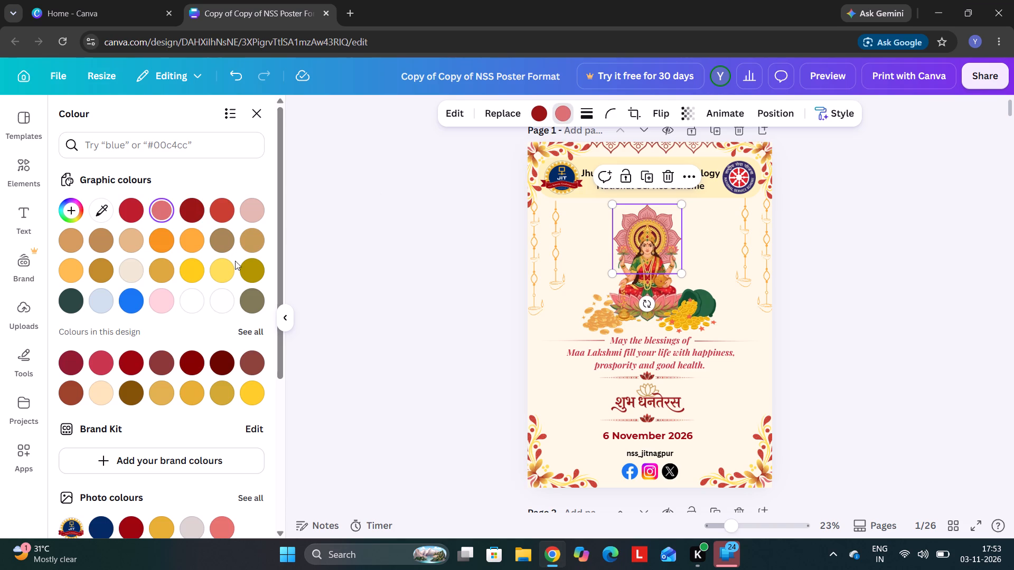
left_click(225, 271)
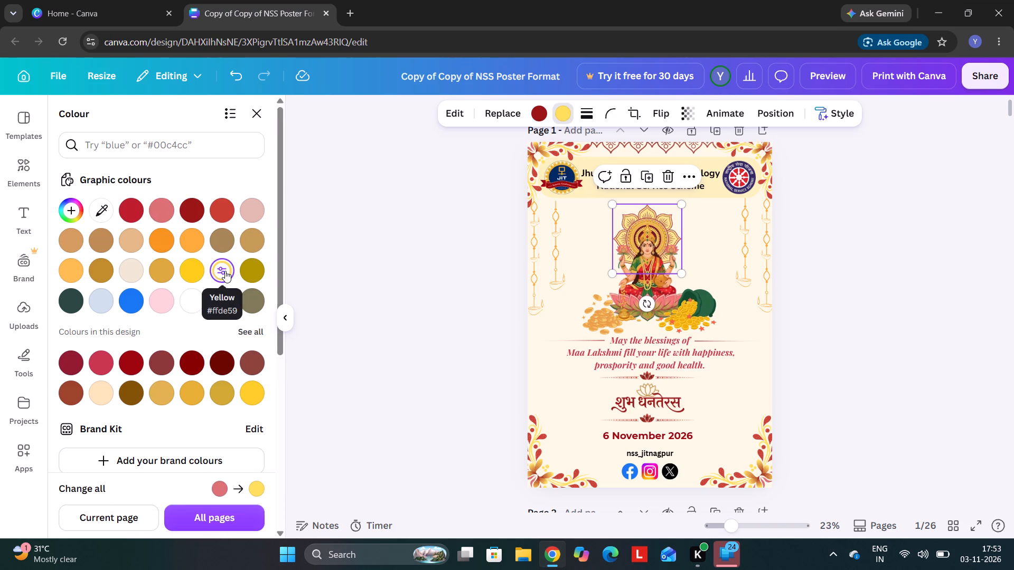
left_click(378, 318)
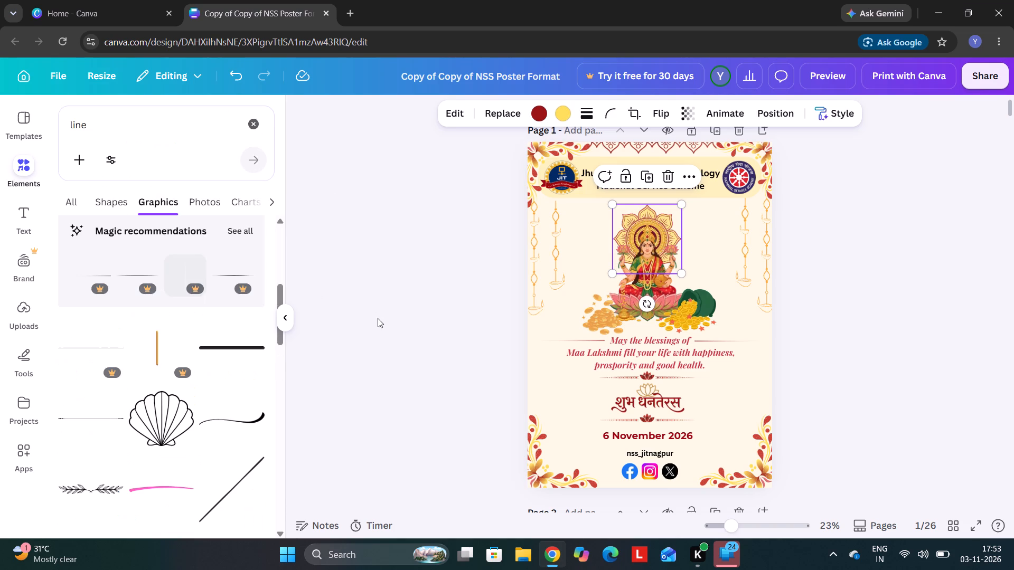
left_click(422, 334)
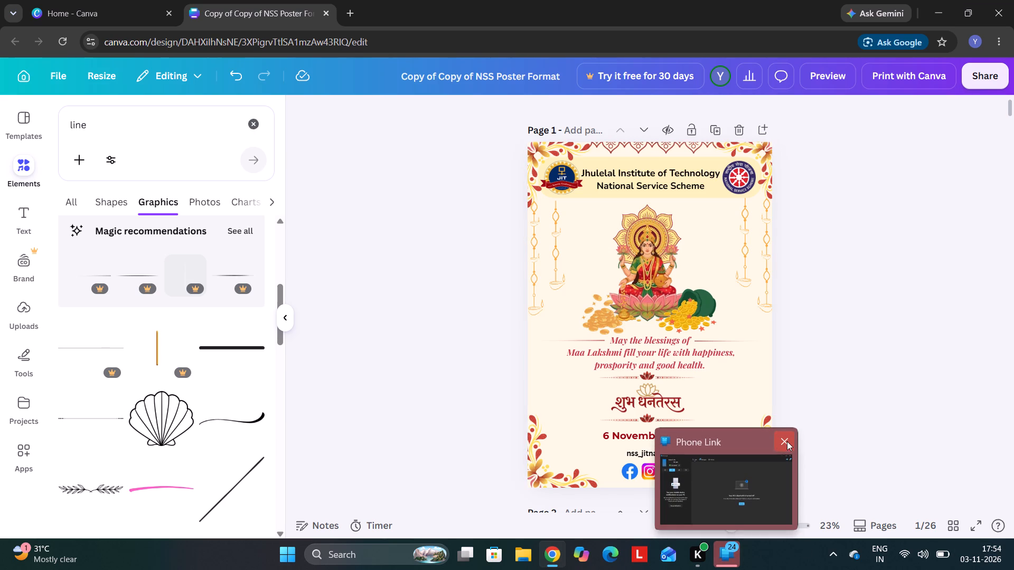
Close the Phone Link window.
left_click(787, 441)
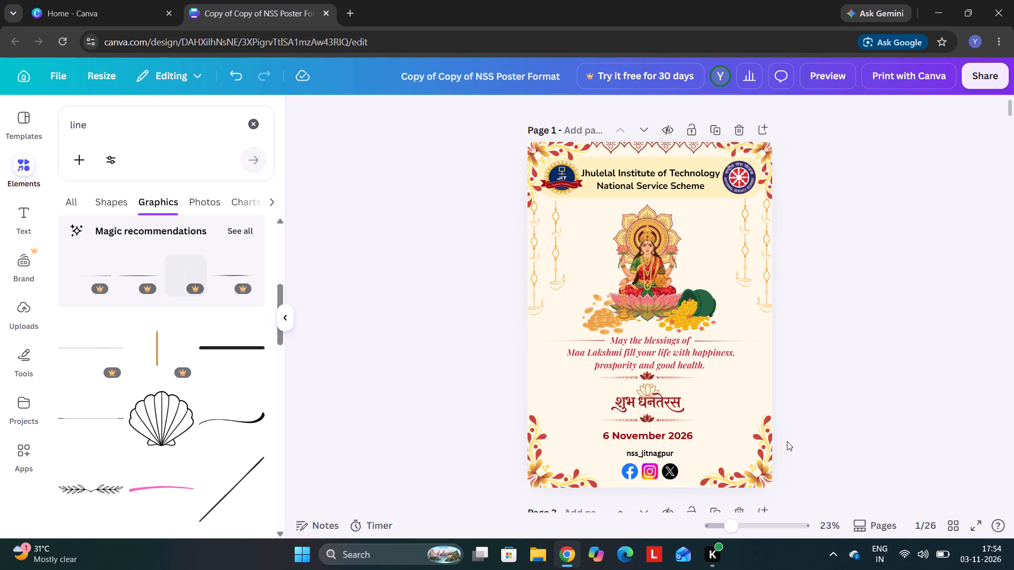
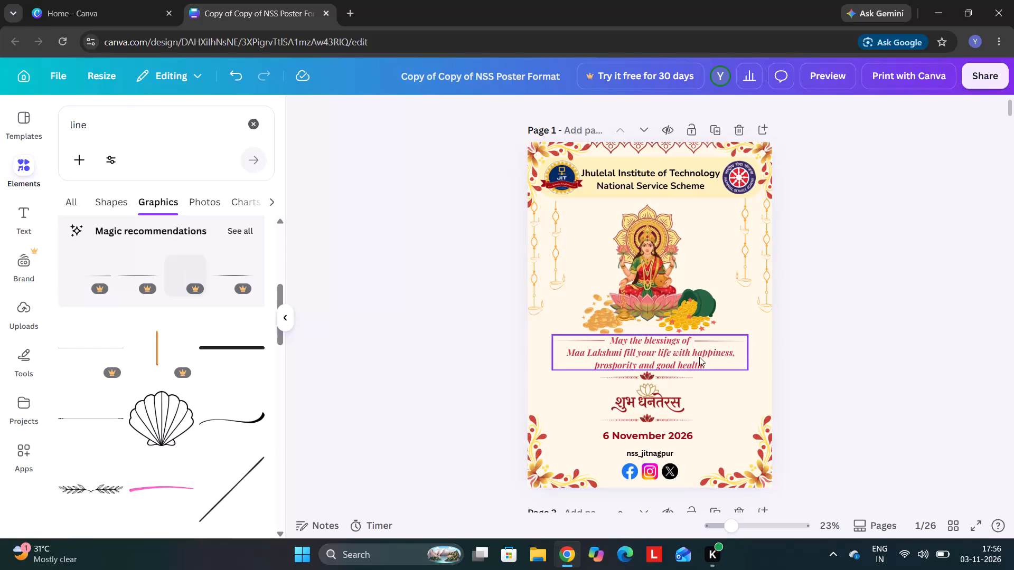
Adjust the side edges of the Maa Lakshmi blessing text box to a width of about 33.6.
left_click(699, 357)
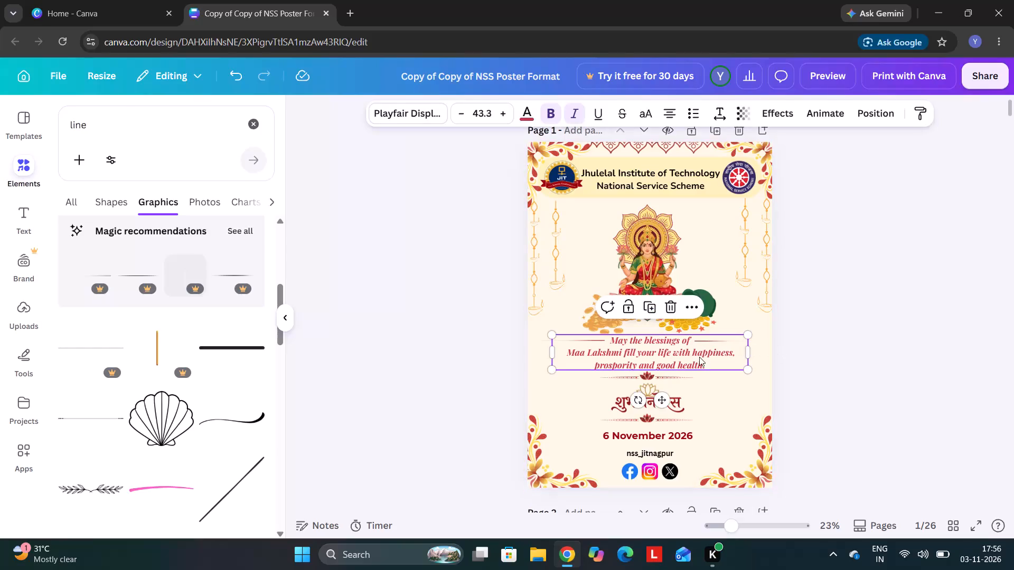
left_click(750, 354)
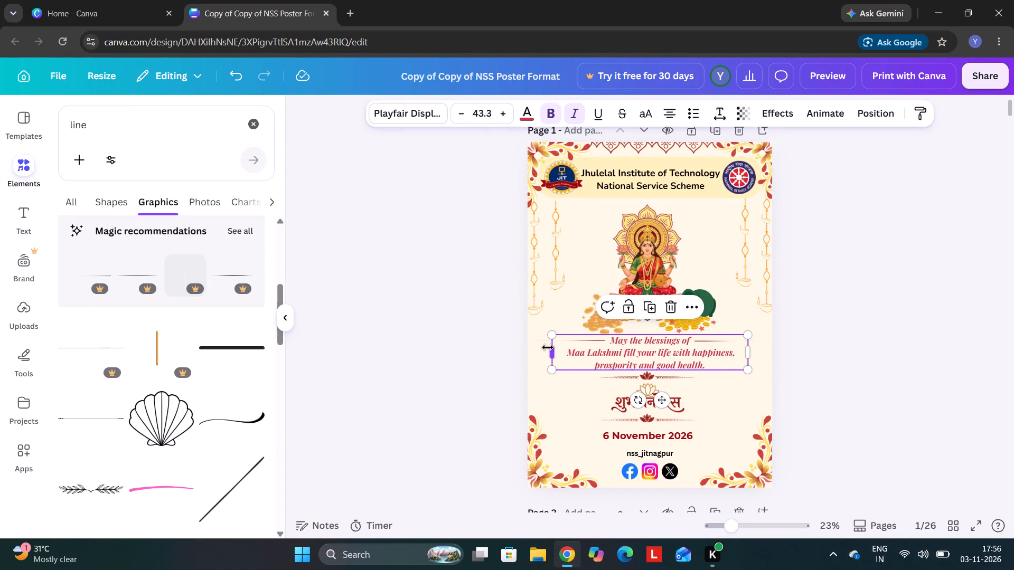
left_click(549, 349)
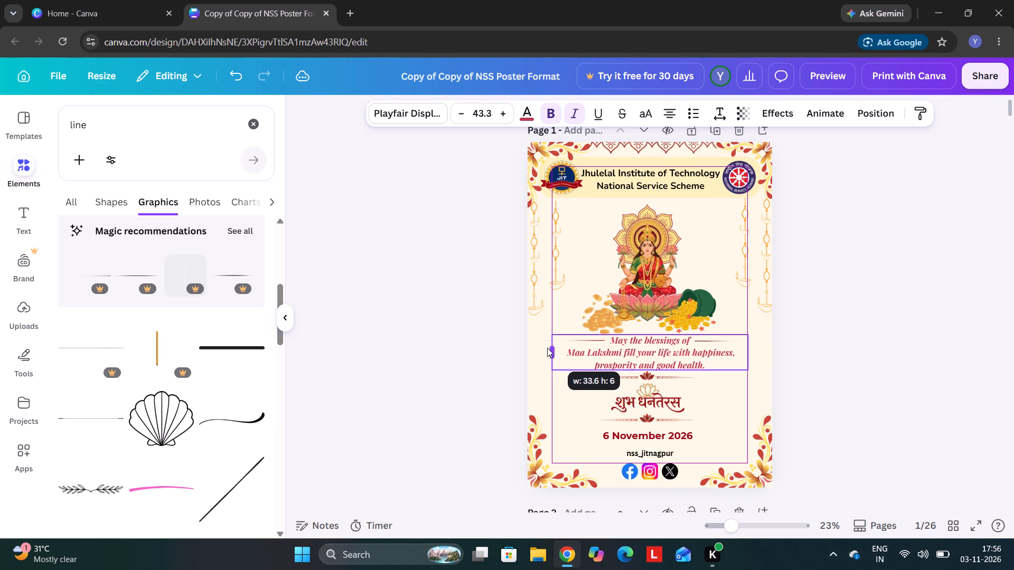
left_click(491, 364)
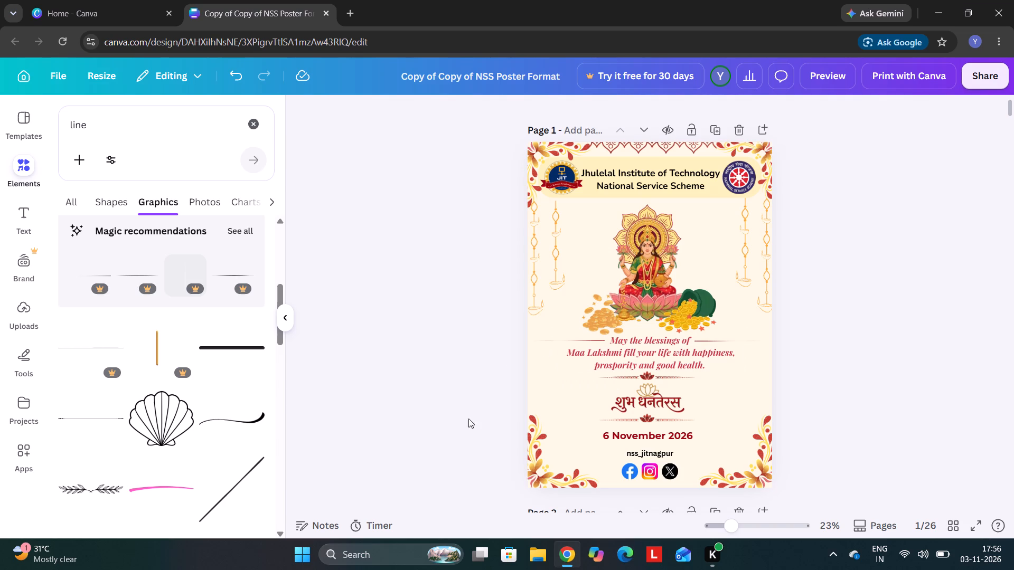
Centre the nss_jitnagpur handle and social media icons group horizontally beneath the date, aligned with the Lakshmi artwork.
left_click(643, 460)
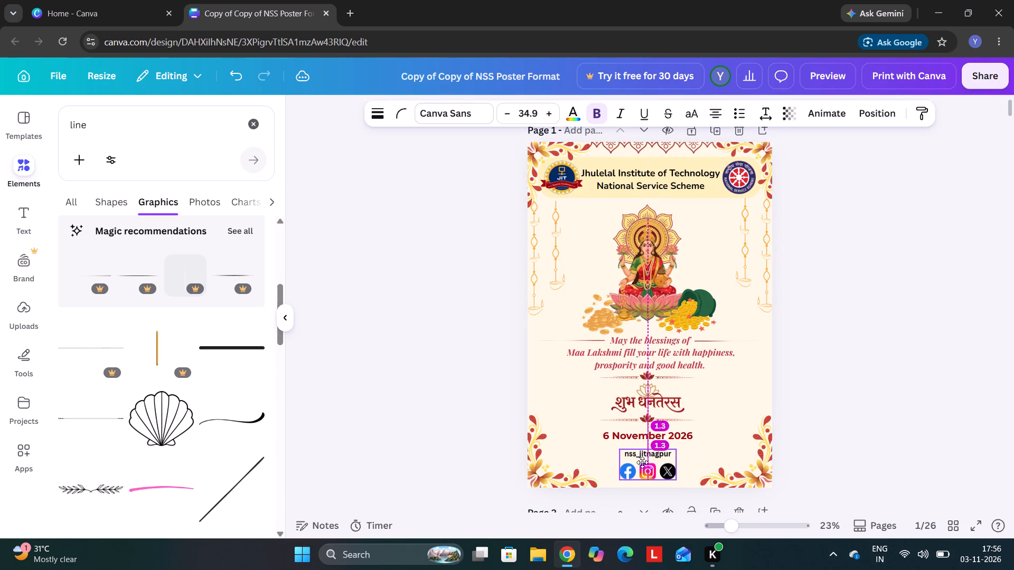
left_click(464, 450)
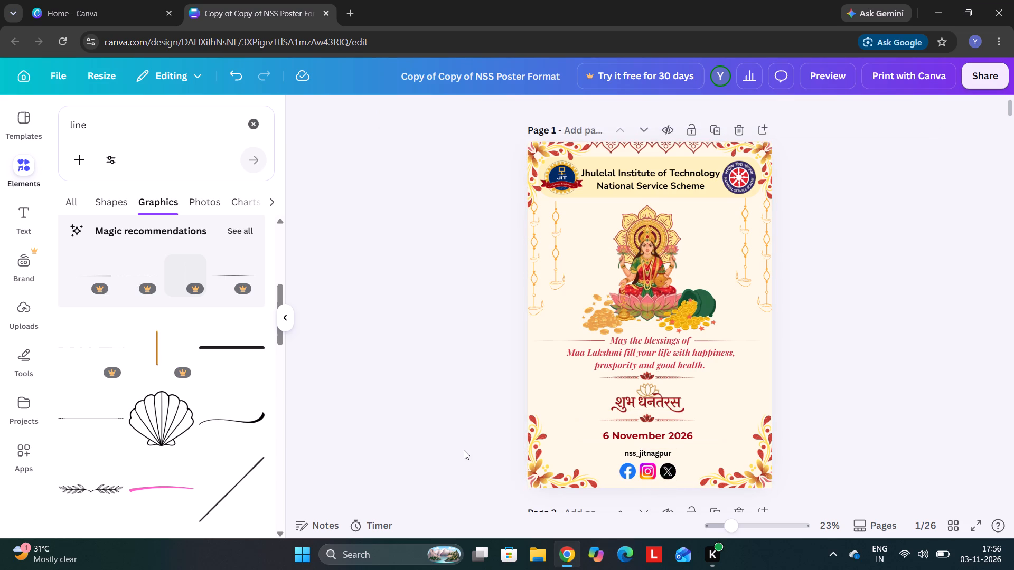
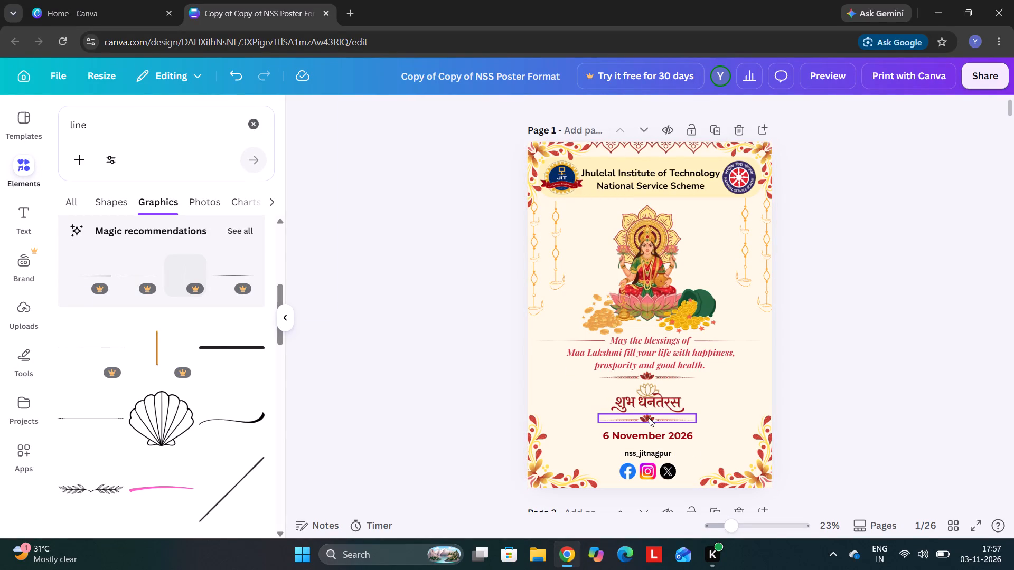
Swap the date and the lotus divider so 6 November 2026 sits directly beneath शुभ धनतेरस, with the divider between the date and nss_jitnagpur.
left_click(652, 440)
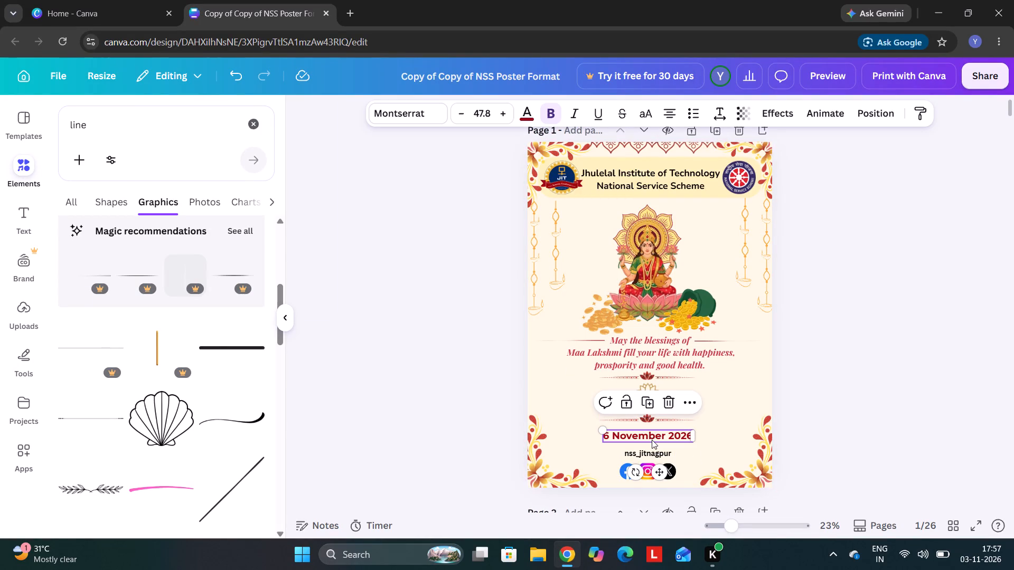
left_click(568, 422)
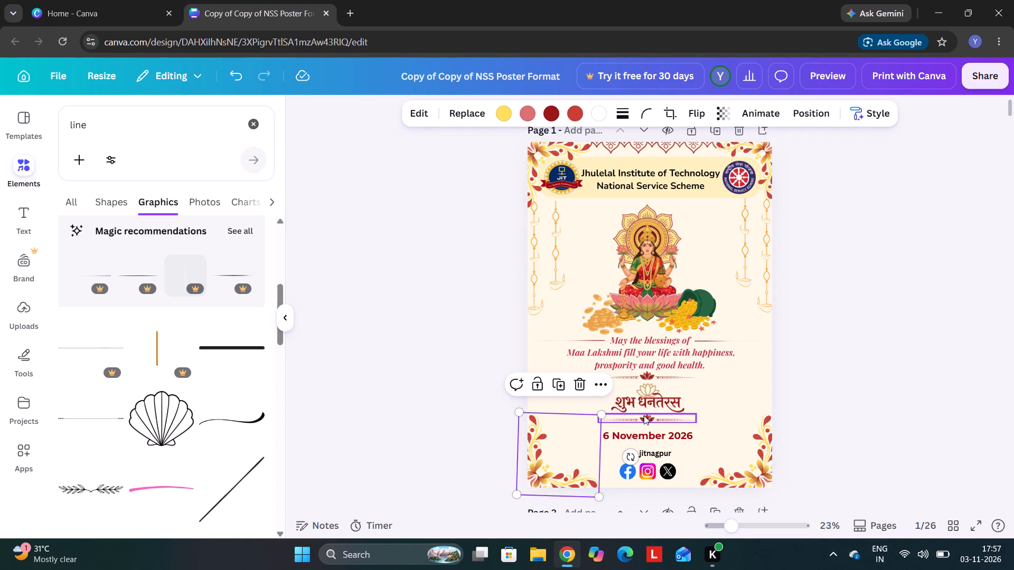
left_click_drag(644, 415, 646, 449)
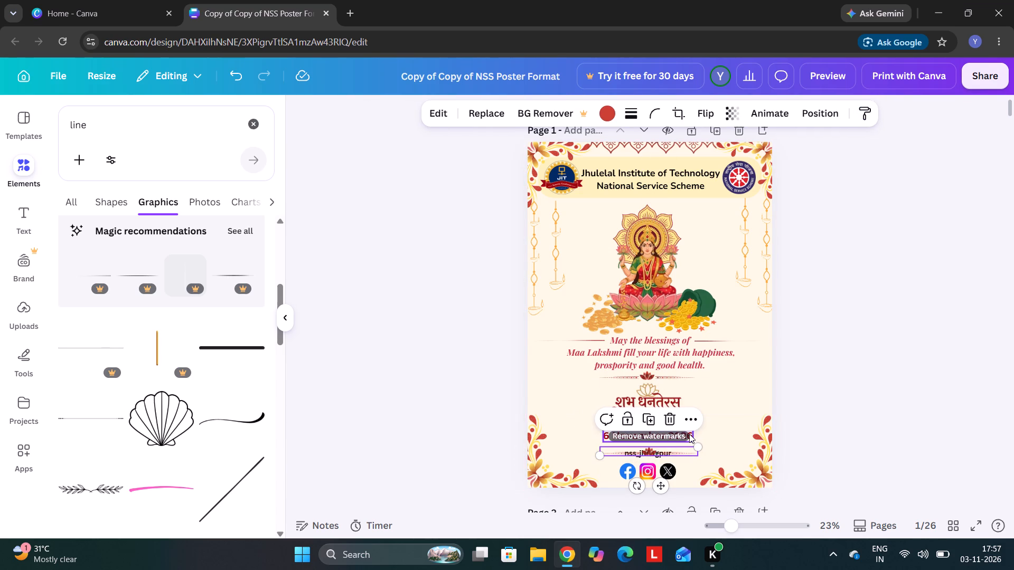
left_click_drag(689, 434, 690, 419)
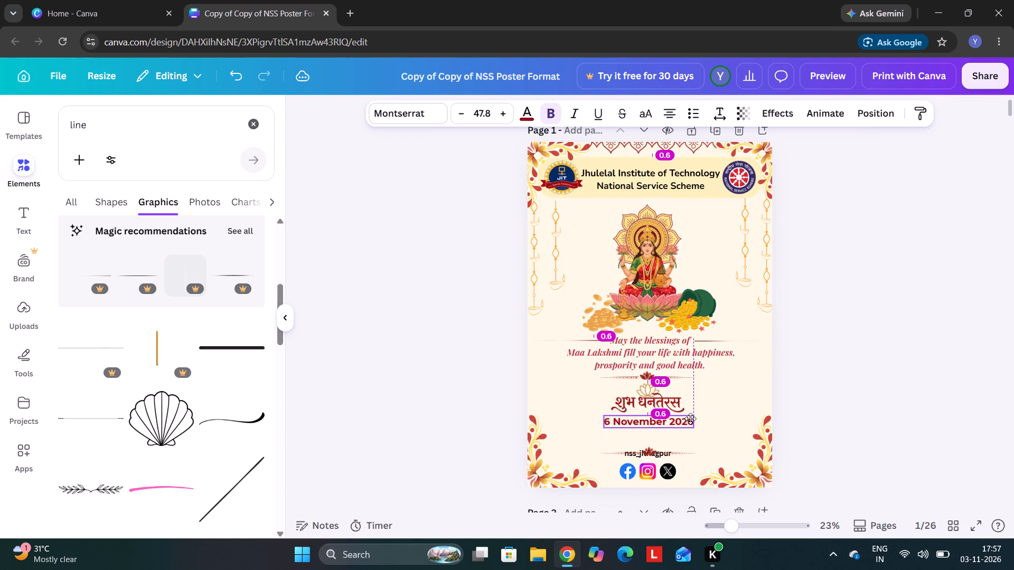
left_click_drag(690, 419, 693, 418)
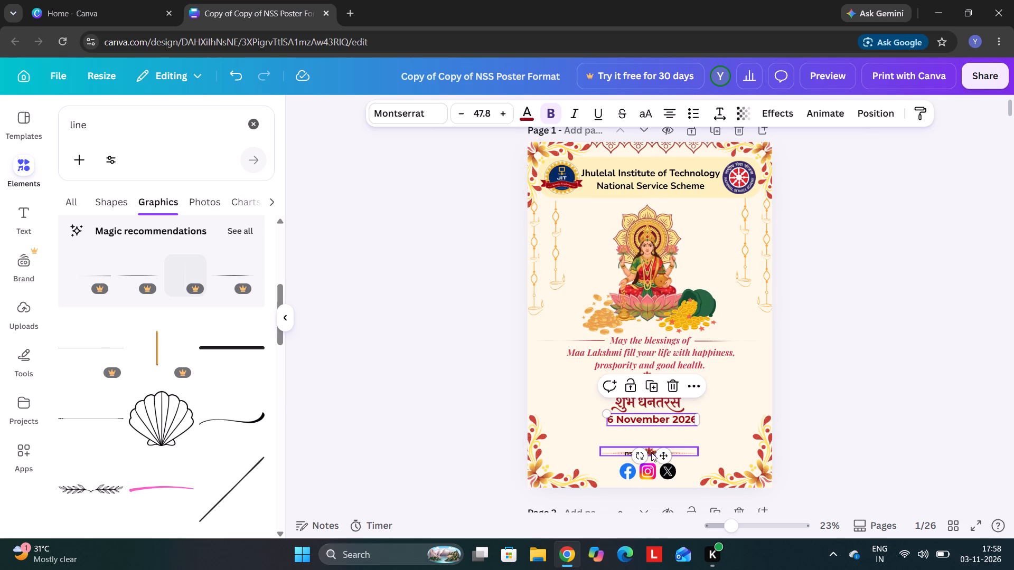
left_click_drag(651, 452, 652, 435)
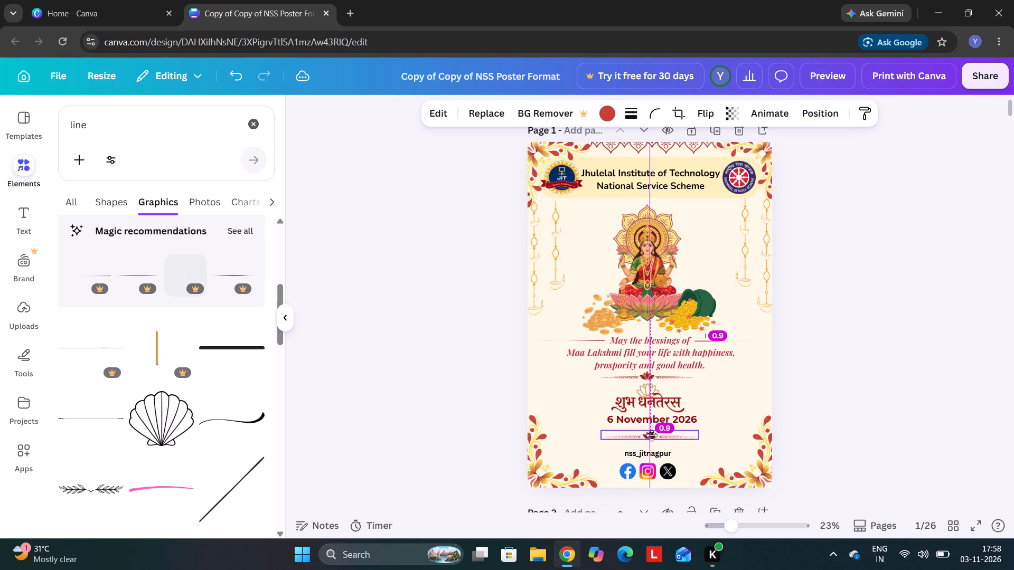
left_click_drag(652, 435, 651, 436)
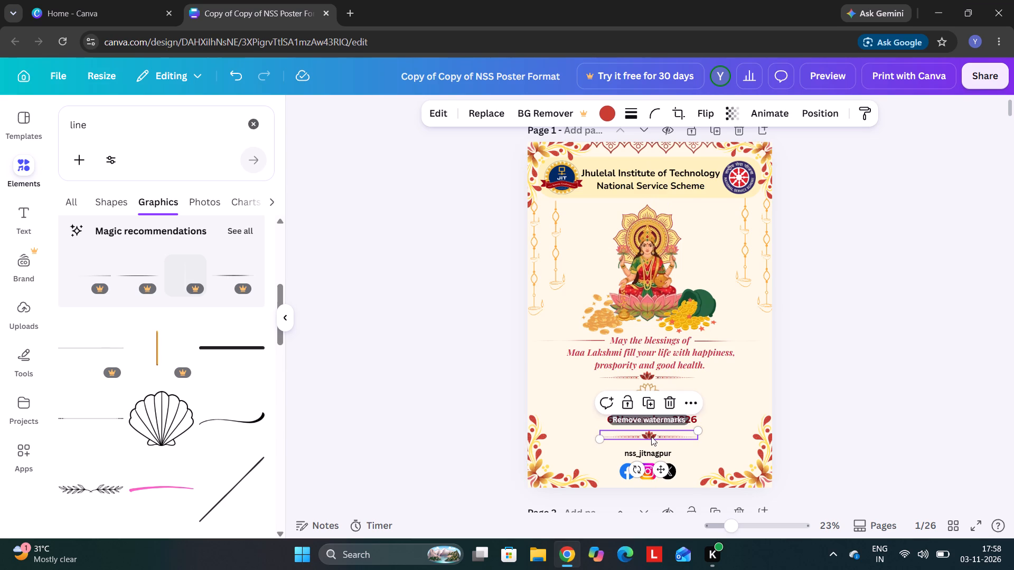
left_click(561, 417)
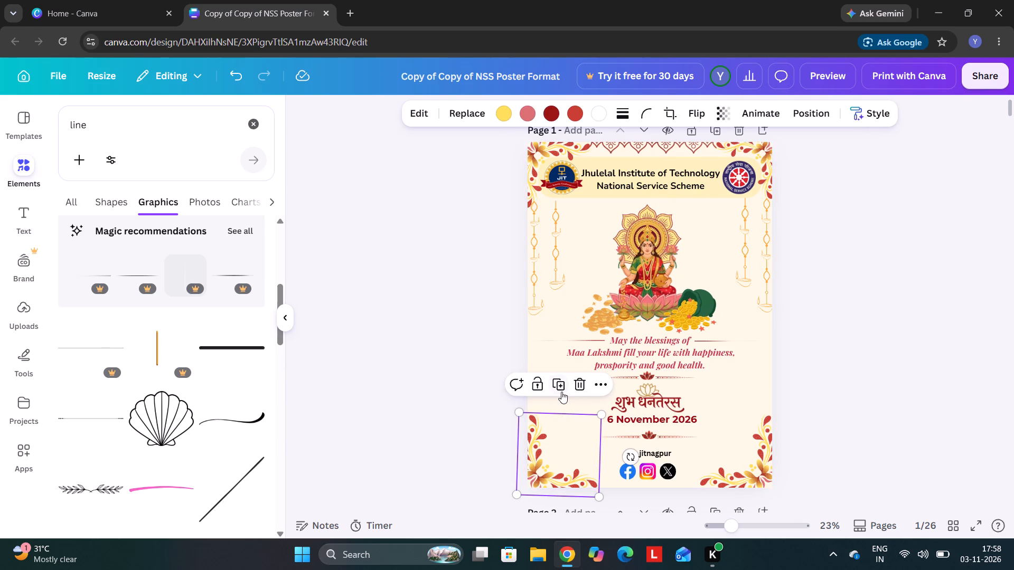
left_click(448, 353)
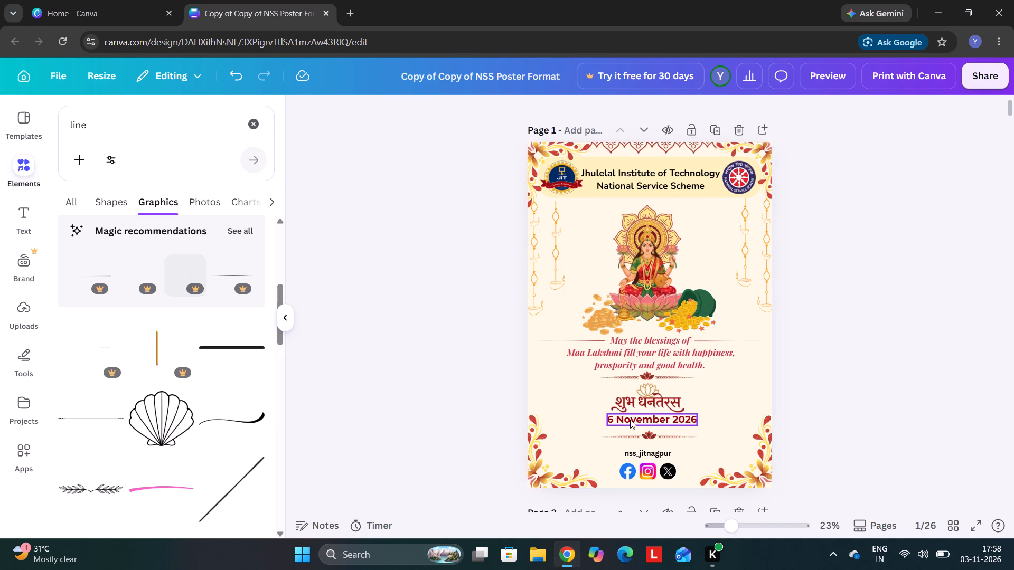
Shift the 6 November 2026 date slightly left to centre it beneath the शुभ धनतेरस greeting.
left_click(655, 416)
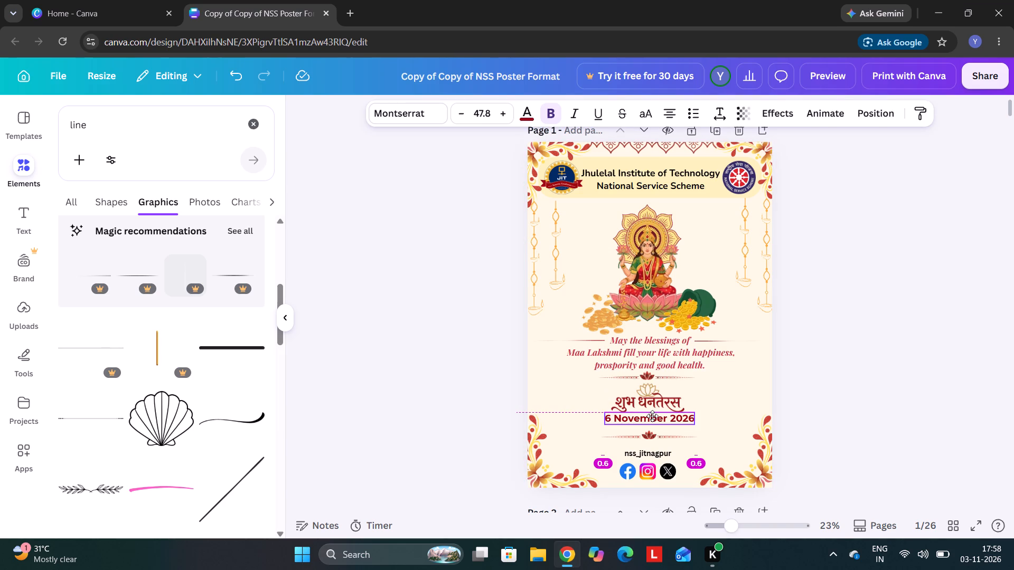
left_click(487, 416)
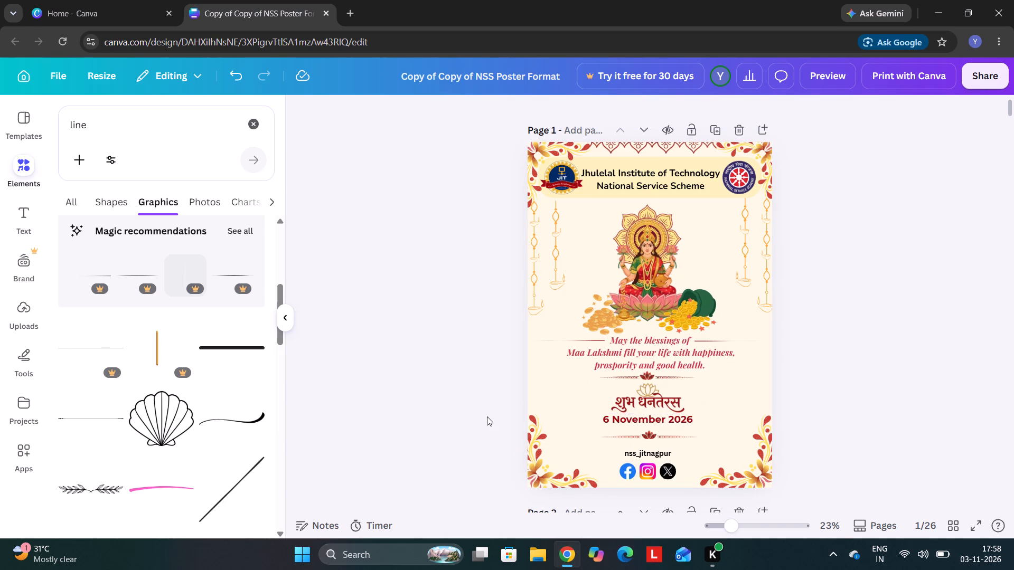